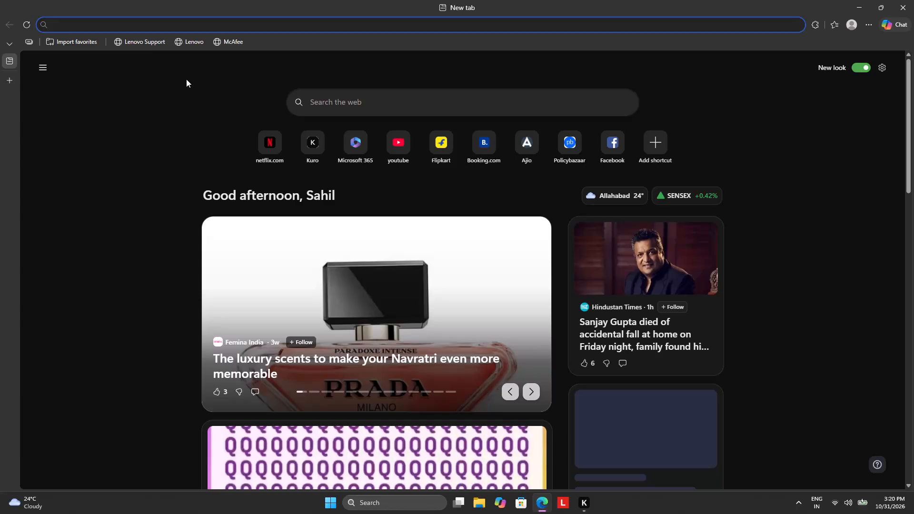
Search the web for canva.com and open the Canva site through its Log In result.
{"action": "left_click", "coordinate": [134, 20]}
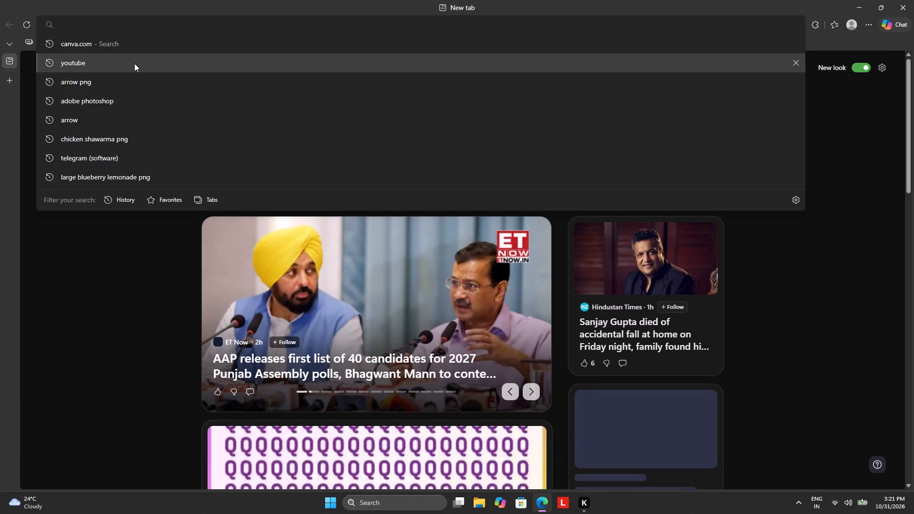
{"action": "left_click", "coordinate": [140, 41]}
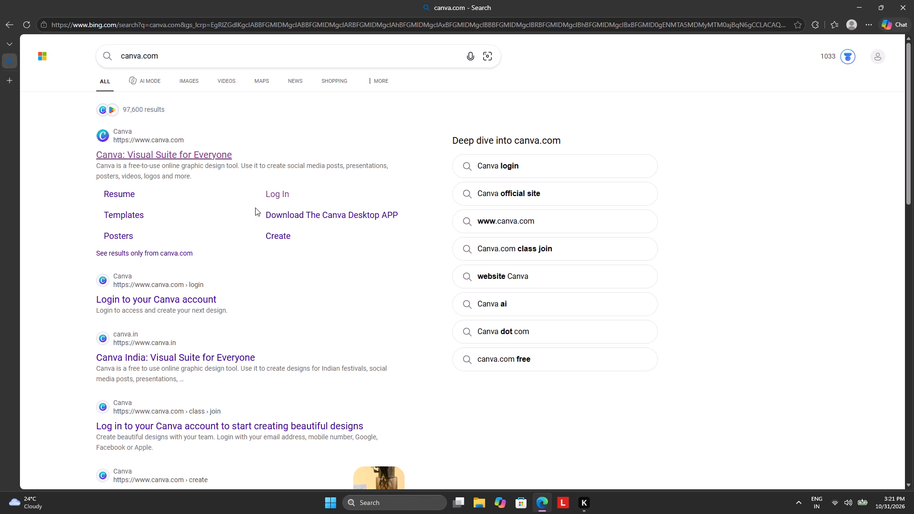
{"action": "left_click", "coordinate": [274, 199]}
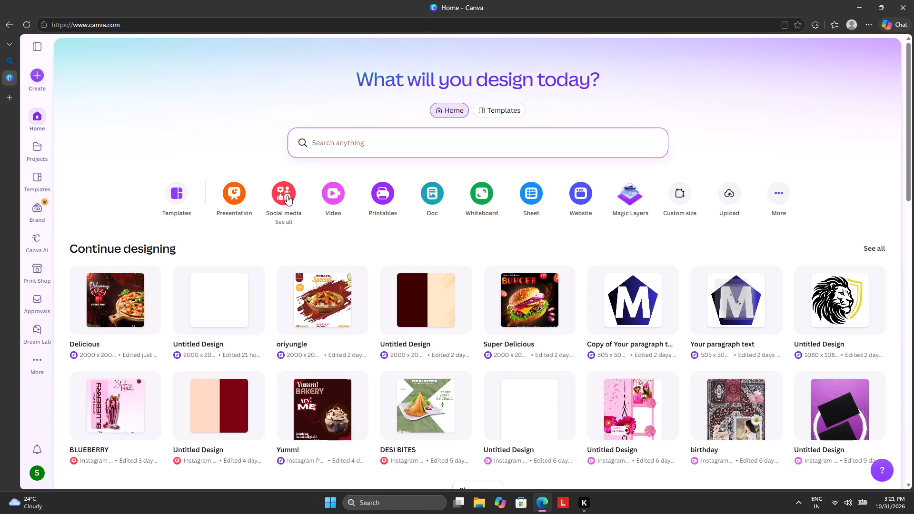
Create a new custom-size design 2000 px wide and 2000 px high.
{"action": "left_click", "coordinate": [331, 189]}
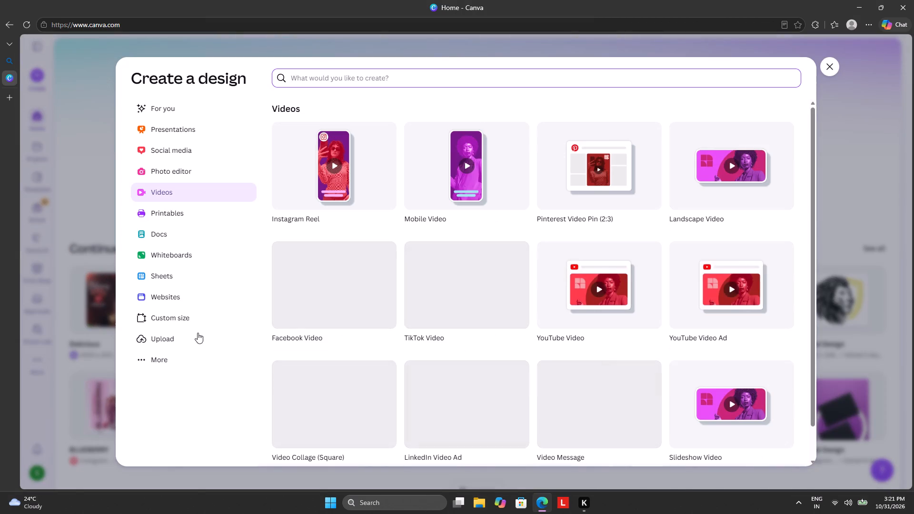
{"action": "left_click", "coordinate": [198, 323]}
{"action": "left_click", "coordinate": [346, 117]}
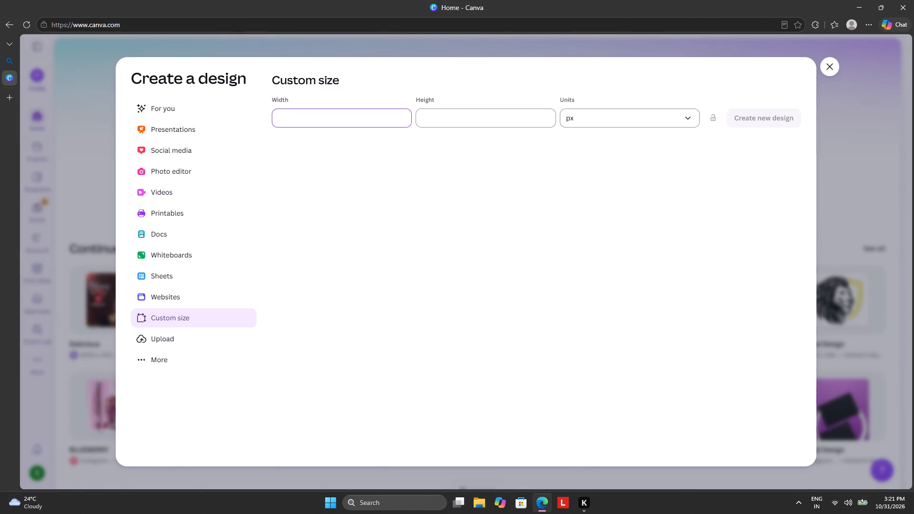
{"action": "key", "text": "2"}
{"action": "type", "text": "000"}
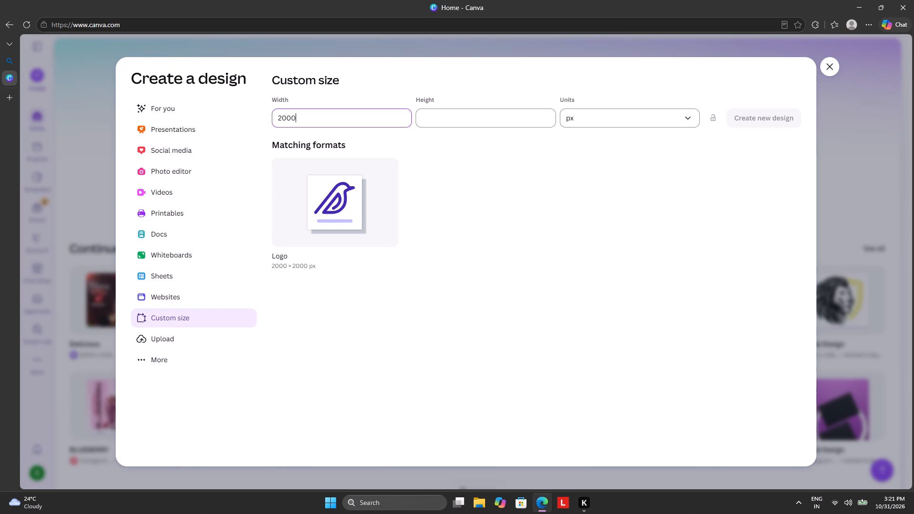
{"action": "key", "text": "space"}
{"action": "key", "text": "Right"}
{"action": "key", "text": "Right"}
{"action": "key", "text": "Right"}
{"action": "key", "text": "Right"}
{"action": "left_click", "coordinate": [468, 122]}
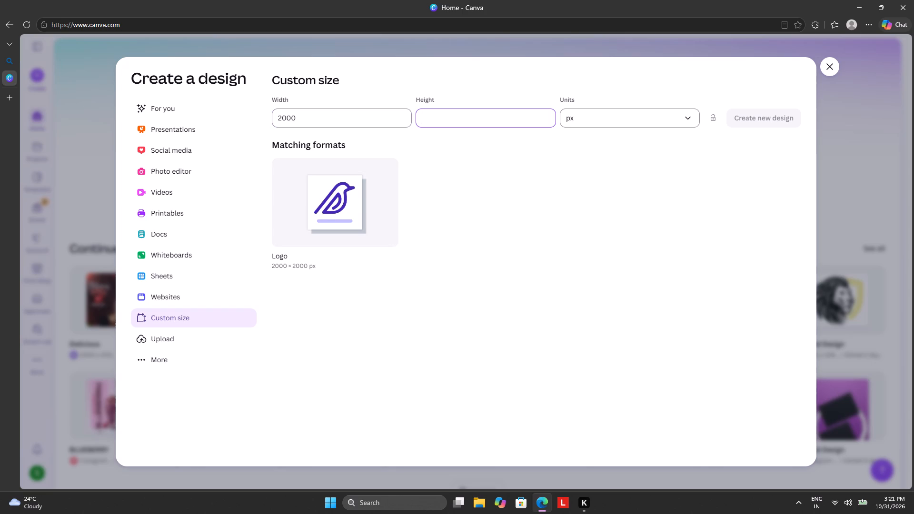
{"action": "type", "text": "2000"}
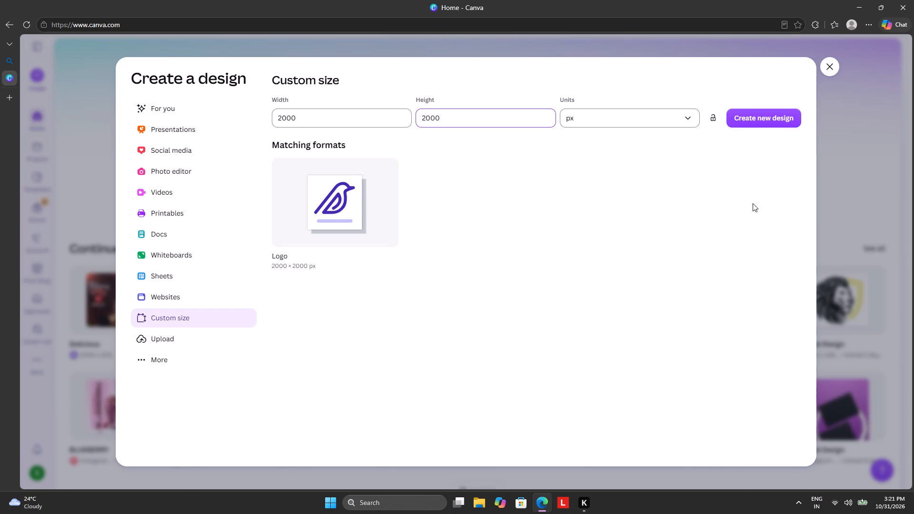
{"action": "left_click", "coordinate": [776, 114]}
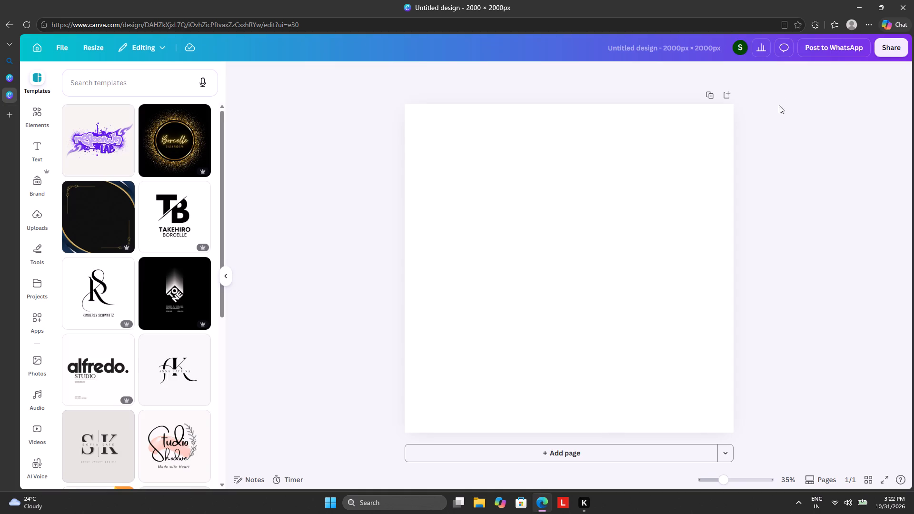
Apply the red and yellow Chicken Biryani template to the blank page.
{"action": "left_click", "coordinate": [587, 161]}
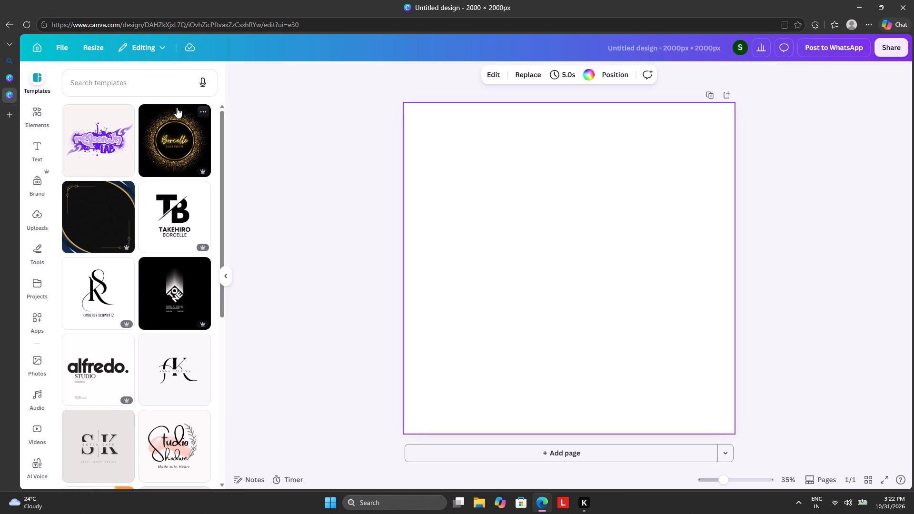
{"action": "scroll", "coordinate": [177, 108], "scroll_direction": "down", "scroll_amount": 5}
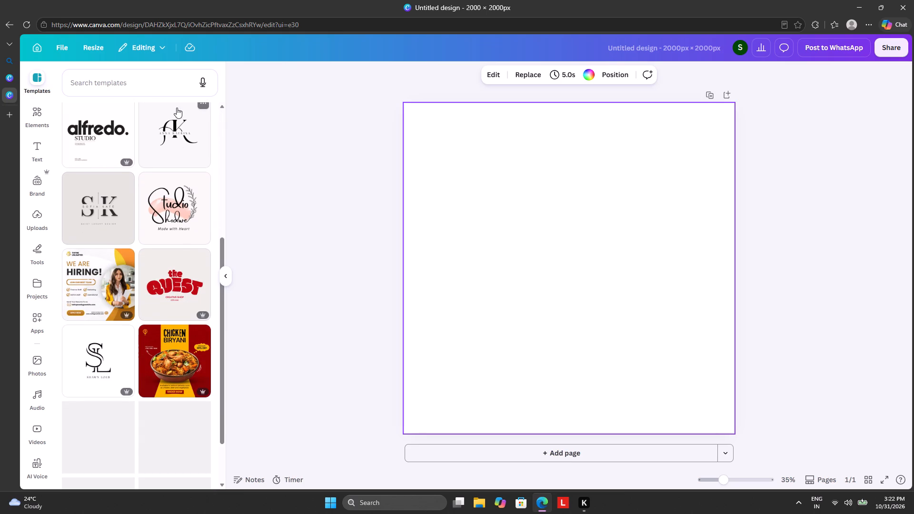
{"action": "left_click", "coordinate": [170, 336]}
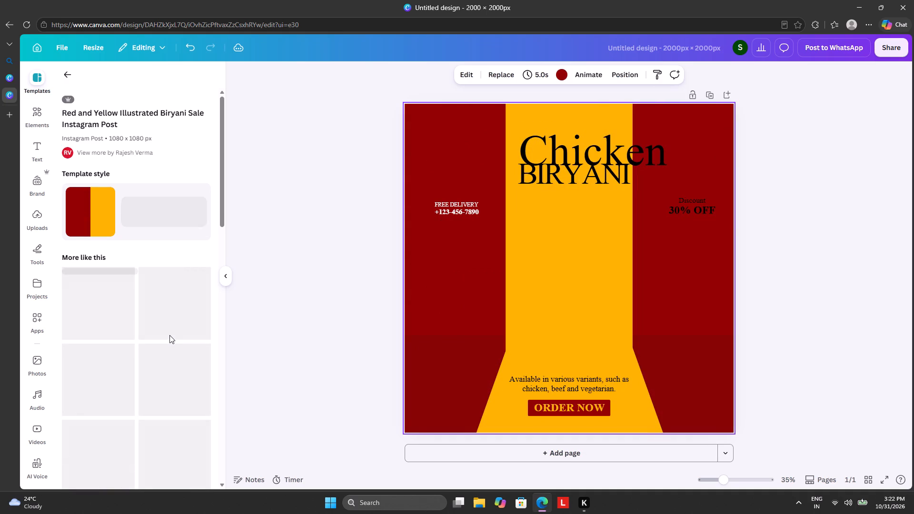
Delete the large dish image from the middle of the biryani design.
{"action": "left_click", "coordinate": [522, 306]}
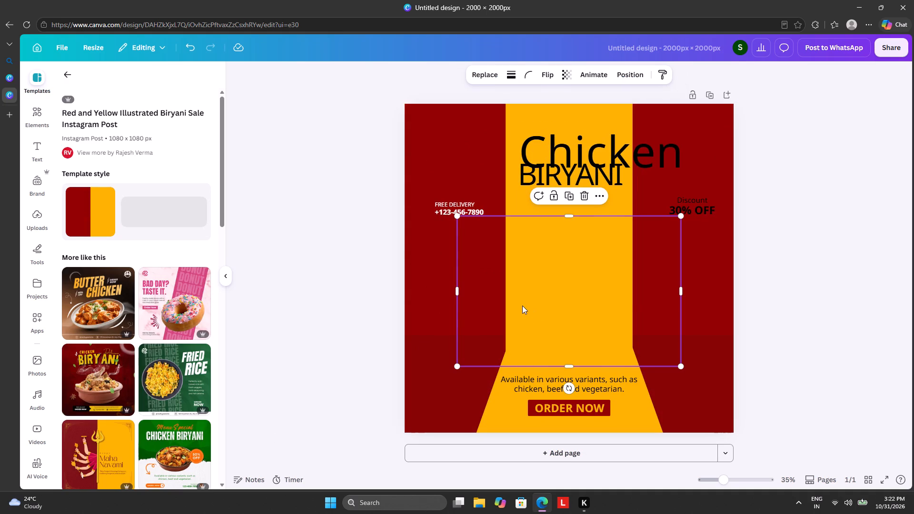
{"action": "left_click", "coordinate": [580, 190]}
Open the colour options for the yellow vertical stripe in the middle of the design.
{"action": "left_click", "coordinate": [567, 267]}
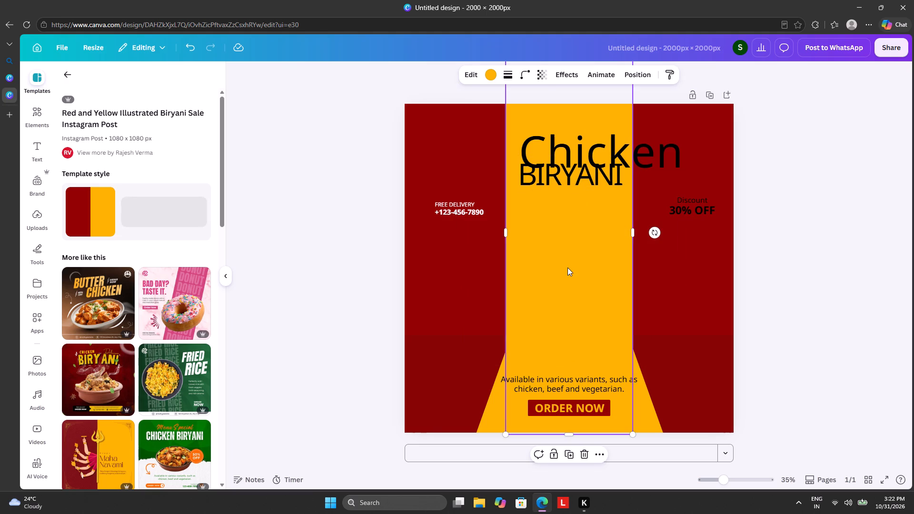
{"action": "left_click", "coordinate": [495, 79]}
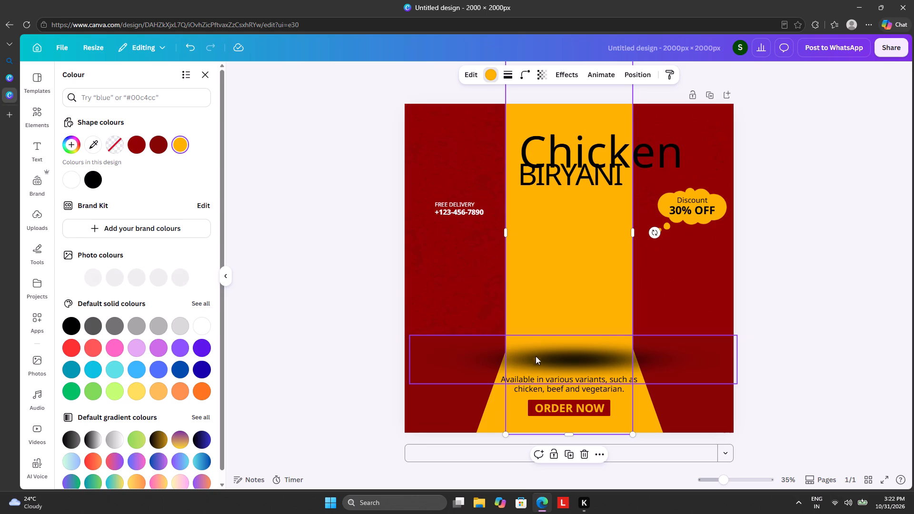
Select the blurred black shadow above the line about the available variants.
{"action": "left_click", "coordinate": [552, 371]}
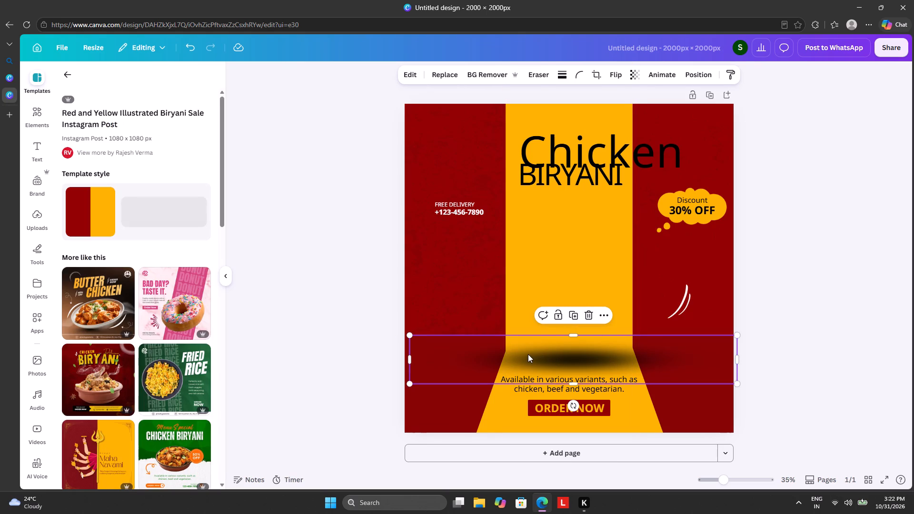
Recolour the tall yellow central panel behind the Chicken Biryani title to a very dark maroon from the default solid colours.
{"action": "left_click", "coordinate": [557, 251]}
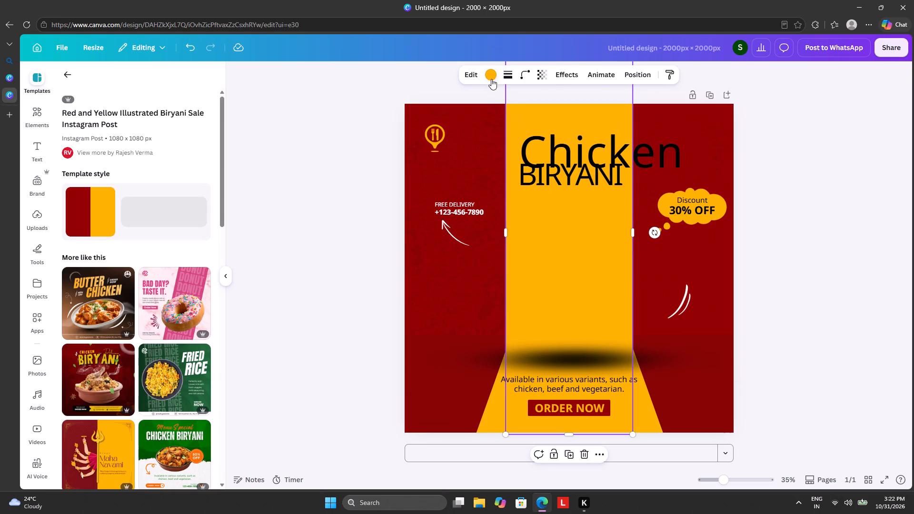
{"action": "left_click", "coordinate": [491, 79]}
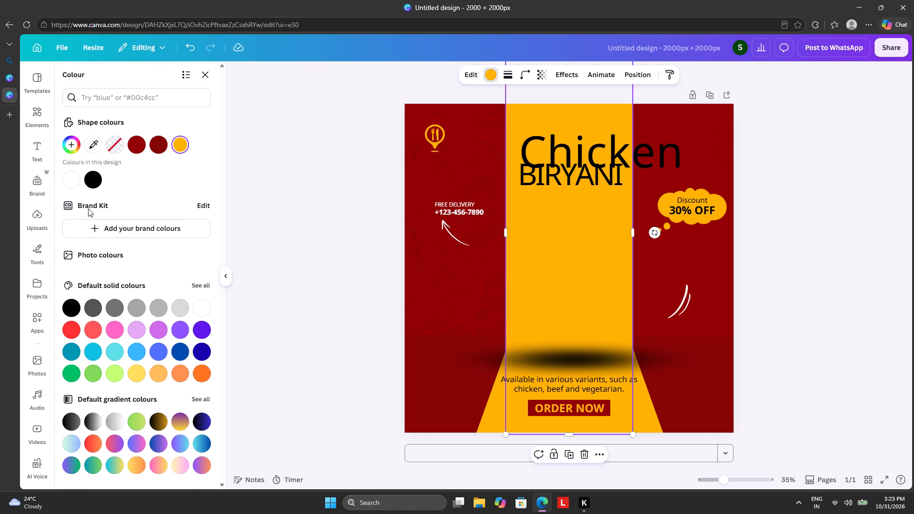
{"action": "left_click", "coordinate": [207, 281]}
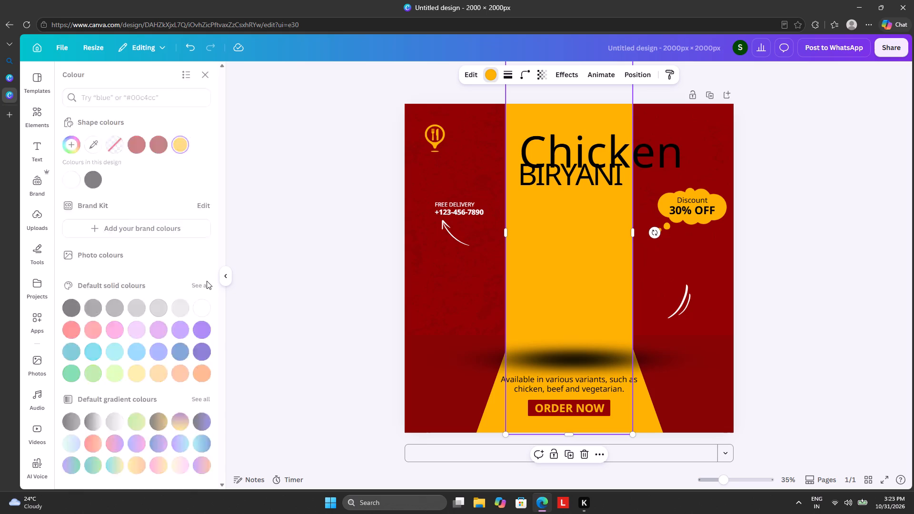
{"action": "left_click", "coordinate": [76, 208]}
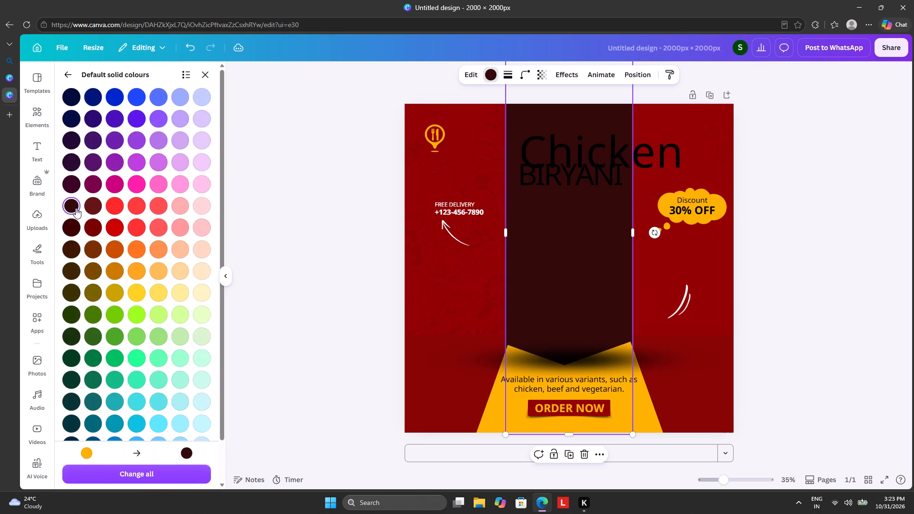
{"action": "left_click", "coordinate": [71, 260]}
Delete the "Available in various variants" text, the ORDER NOW text, its red box and the box's shadow.
{"action": "left_click", "coordinate": [490, 419]}
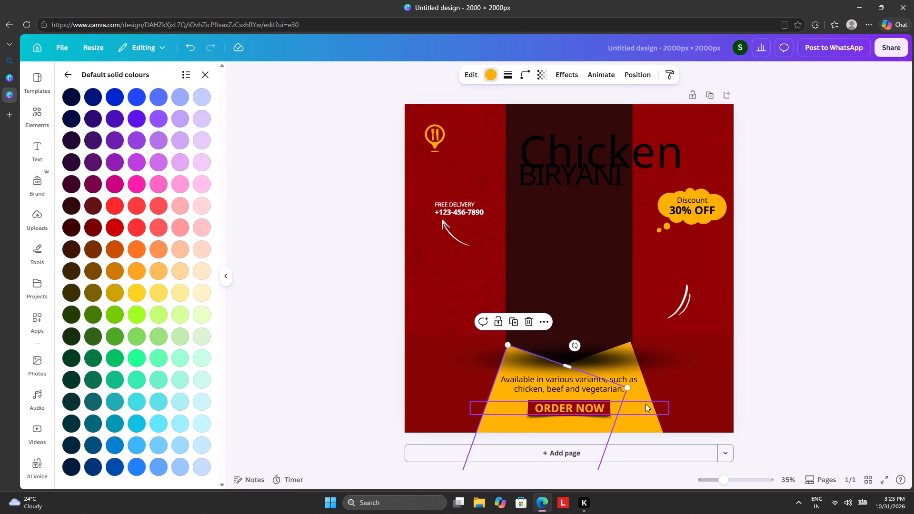
{"action": "left_click", "coordinate": [629, 380]}
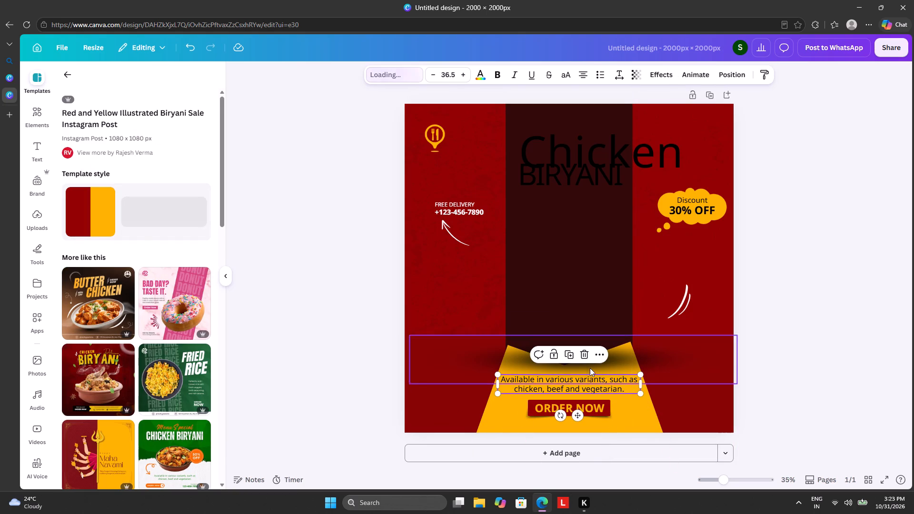
{"action": "left_click", "coordinate": [586, 354]}
{"action": "left_click", "coordinate": [580, 405]}
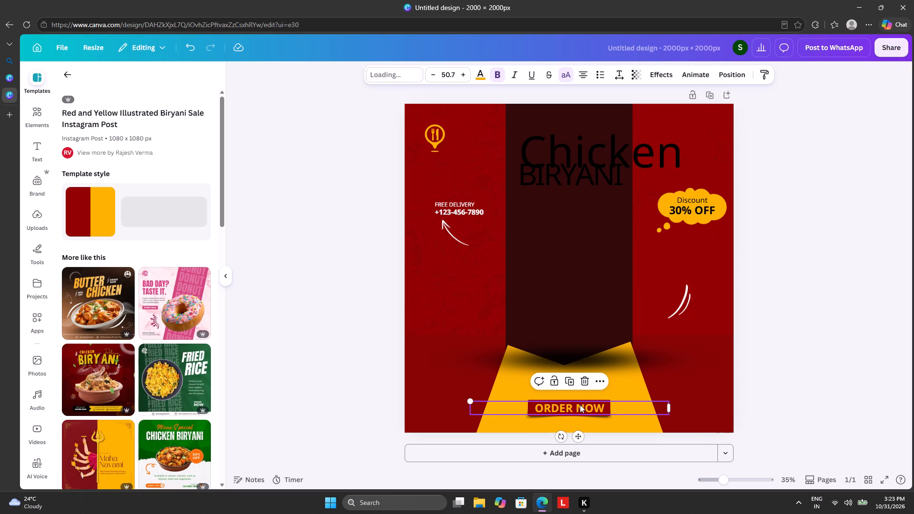
{"action": "left_click", "coordinate": [584, 379]}
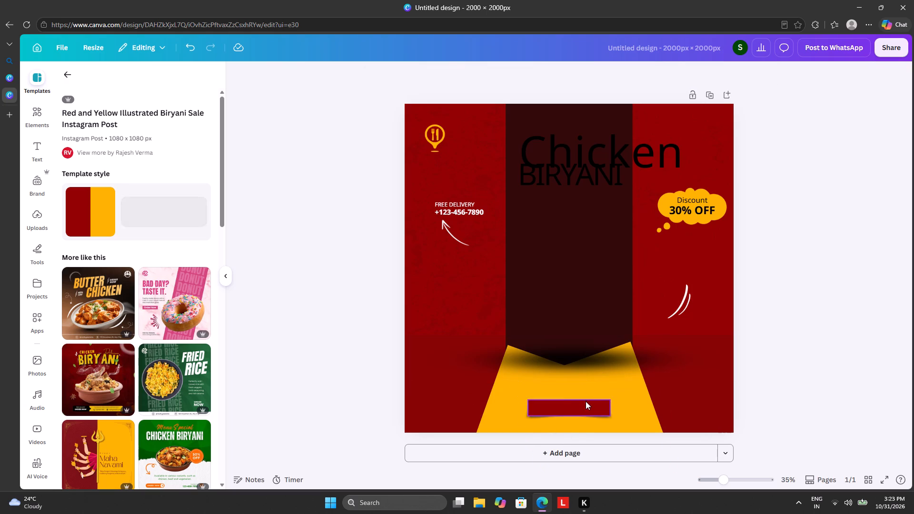
{"action": "left_click", "coordinate": [586, 401]}
{"action": "left_click", "coordinate": [587, 381]}
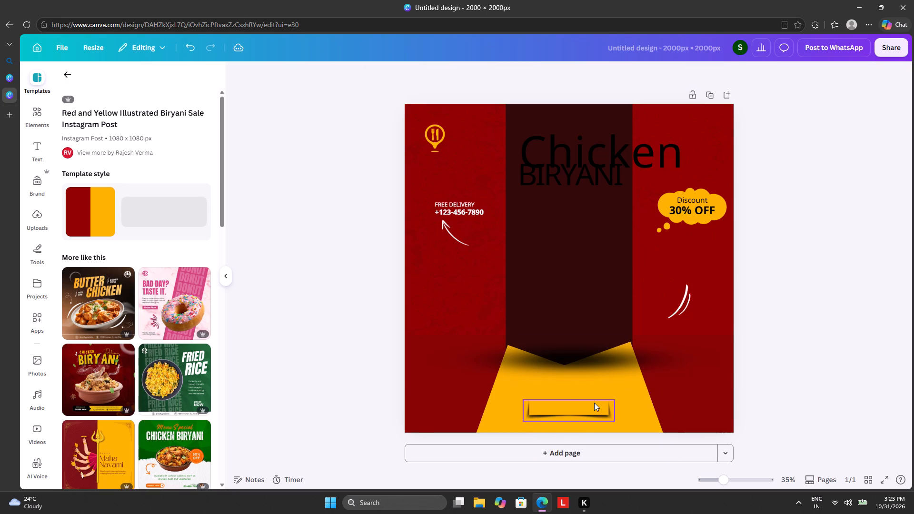
{"action": "left_click", "coordinate": [594, 403]}
{"action": "left_click", "coordinate": [586, 378]}
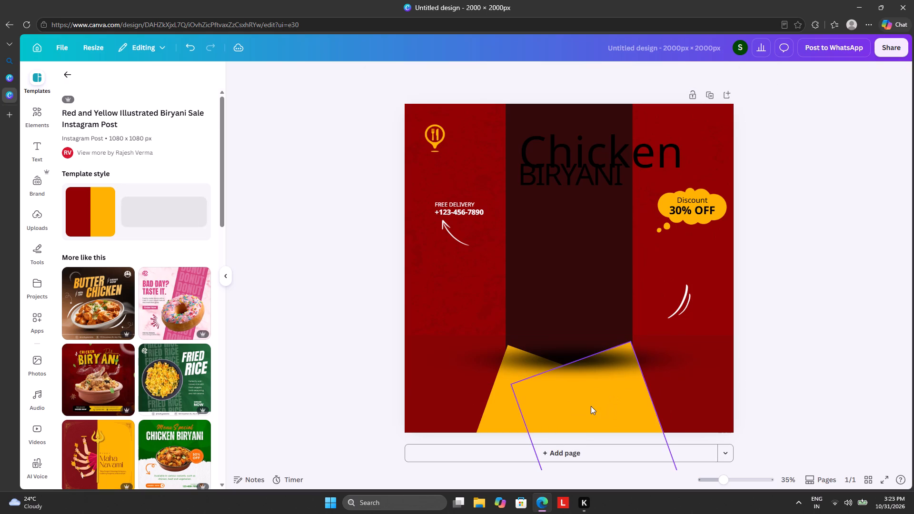
Recolour both slanted yellow floor shapes at the poster's bottom with the dark maroon sampled from the central panel.
{"action": "left_click", "coordinate": [591, 406]}
{"action": "left_click", "coordinate": [509, 410]}
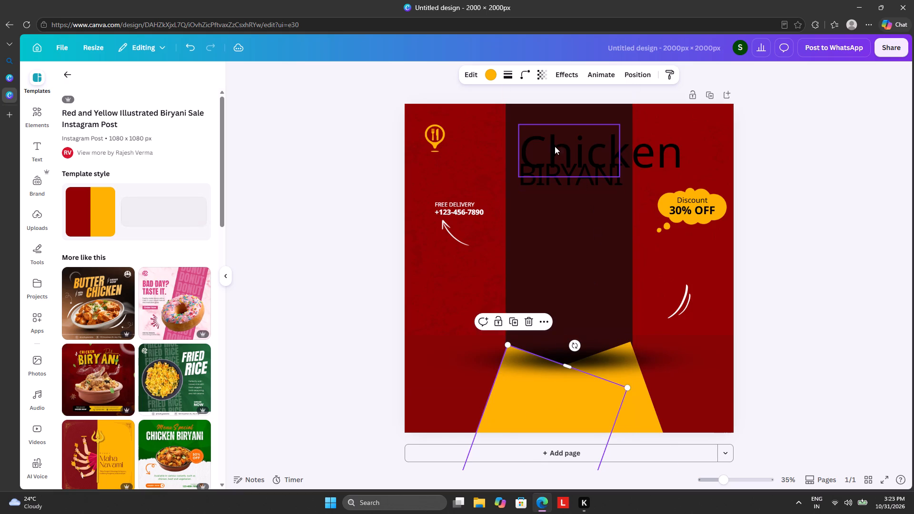
{"action": "left_click", "coordinate": [493, 71]}
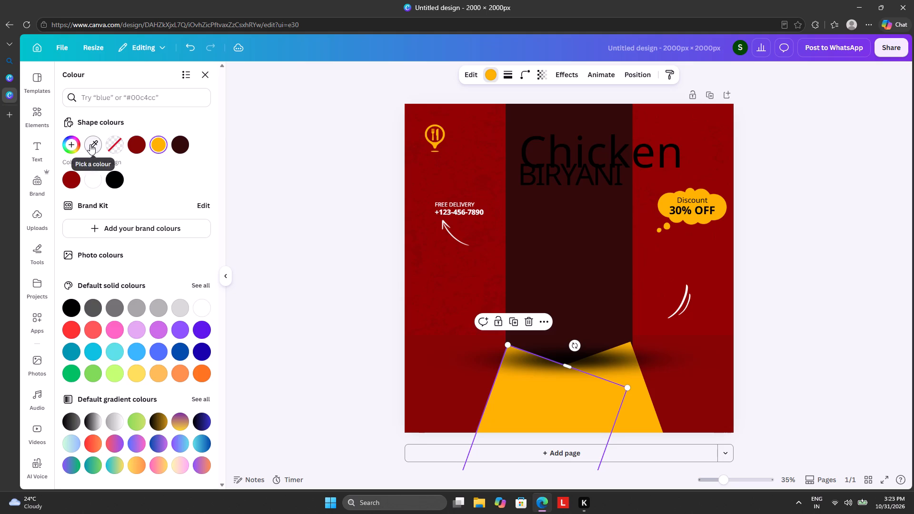
{"action": "left_click", "coordinate": [90, 144]}
{"action": "left_click", "coordinate": [560, 274]}
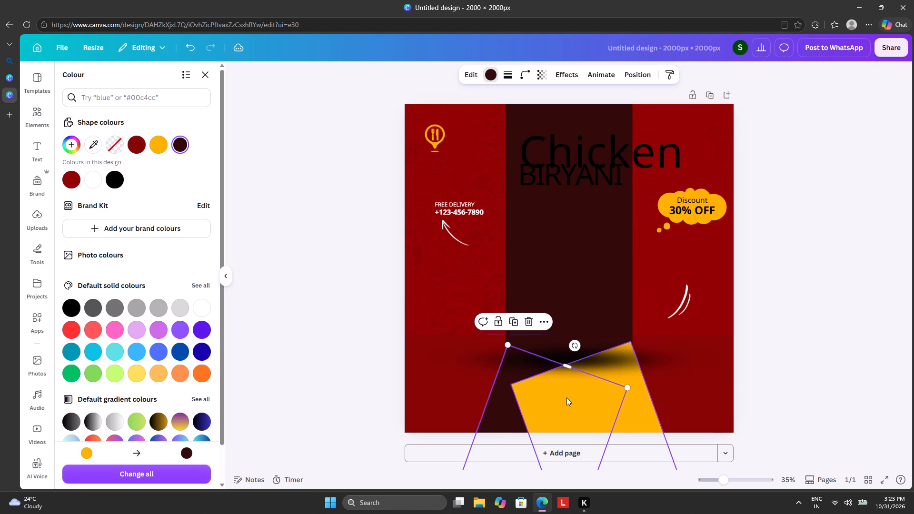
{"action": "left_click", "coordinate": [566, 397]}
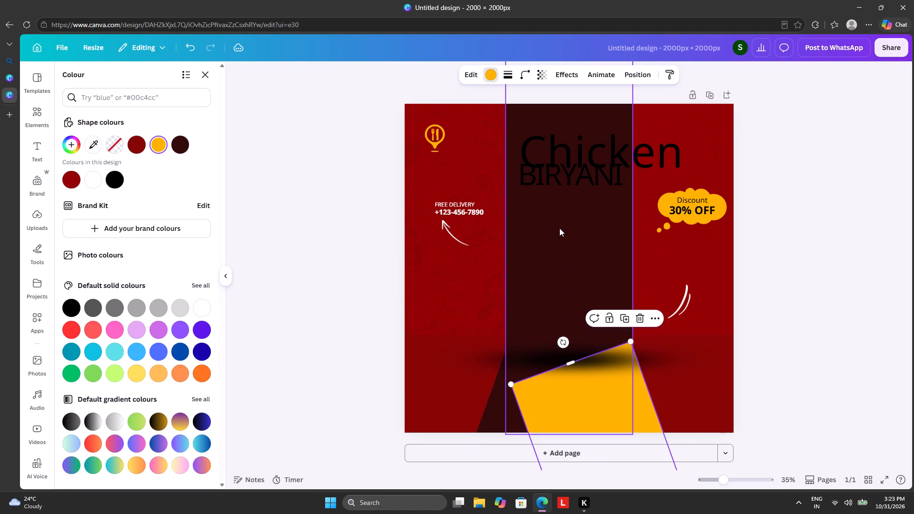
{"action": "left_click", "coordinate": [487, 78]}
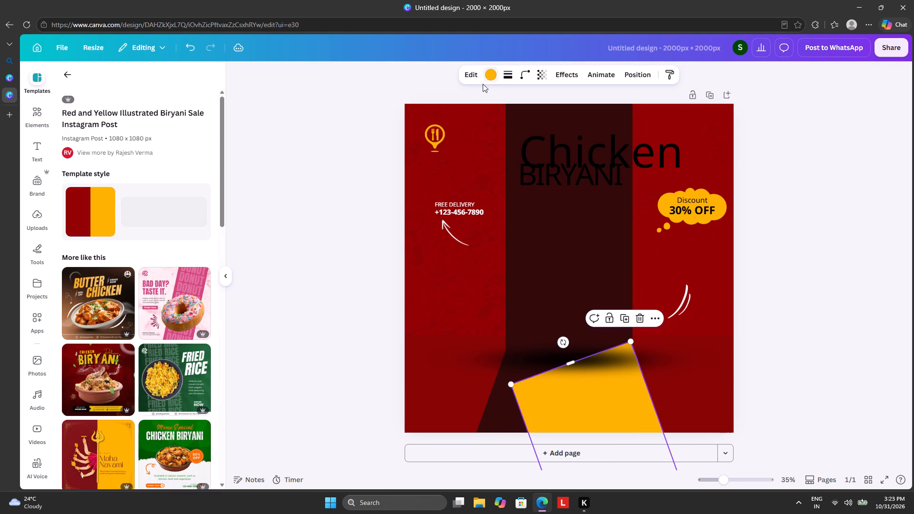
{"action": "left_click", "coordinate": [494, 72]}
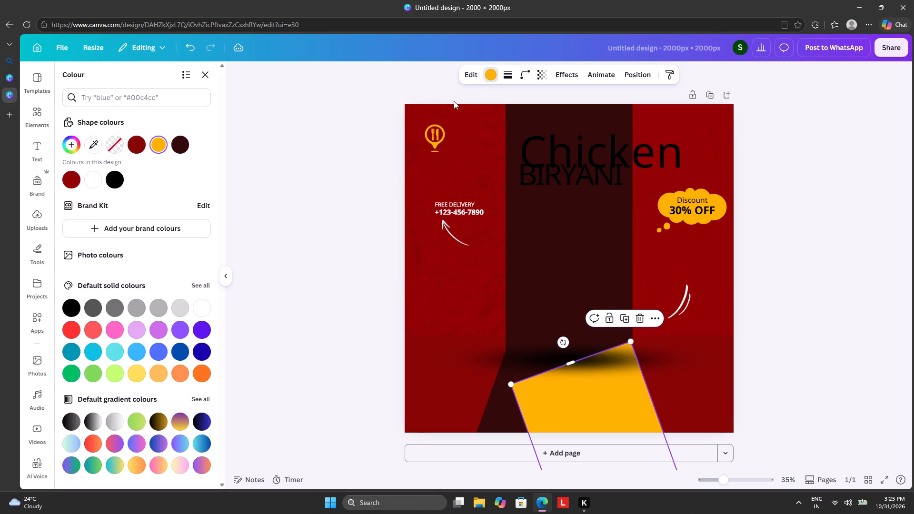
{"action": "left_click", "coordinate": [93, 145]}
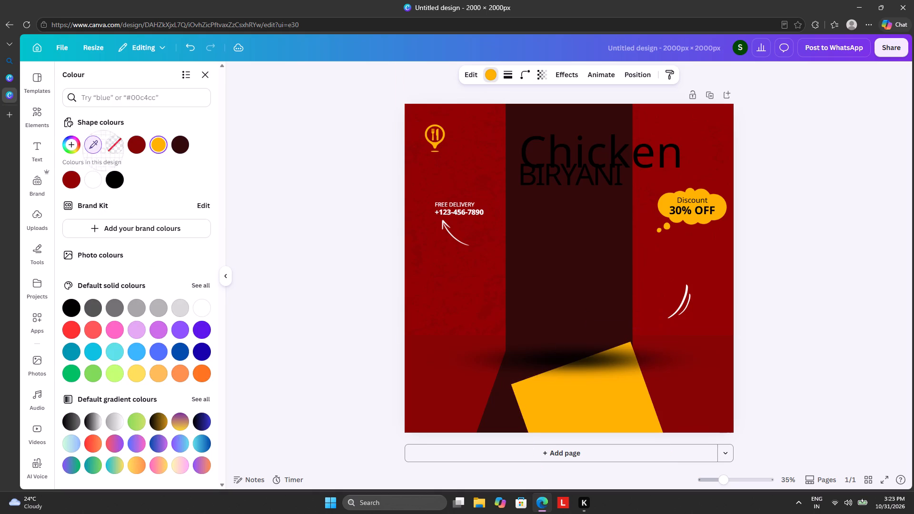
{"action": "left_click", "coordinate": [555, 305]}
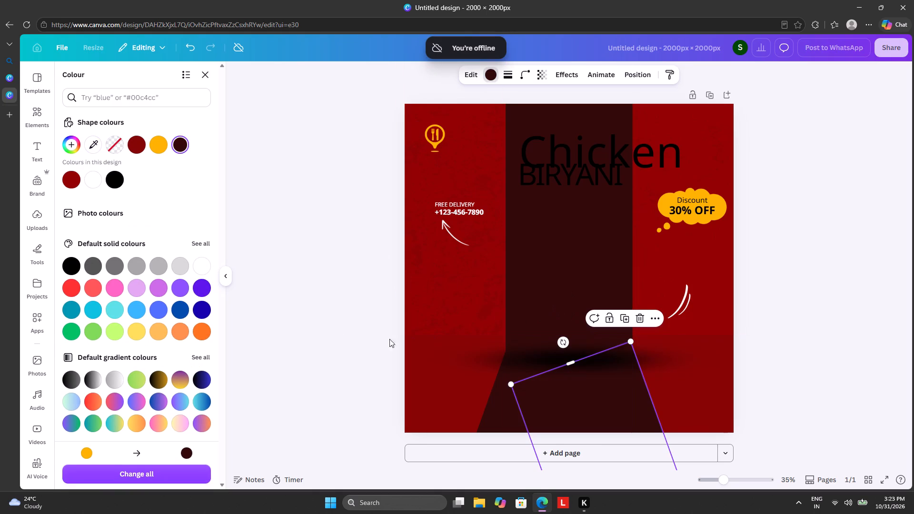
{"action": "left_click", "coordinate": [294, 322]}
{"action": "left_click", "coordinate": [294, 322]}
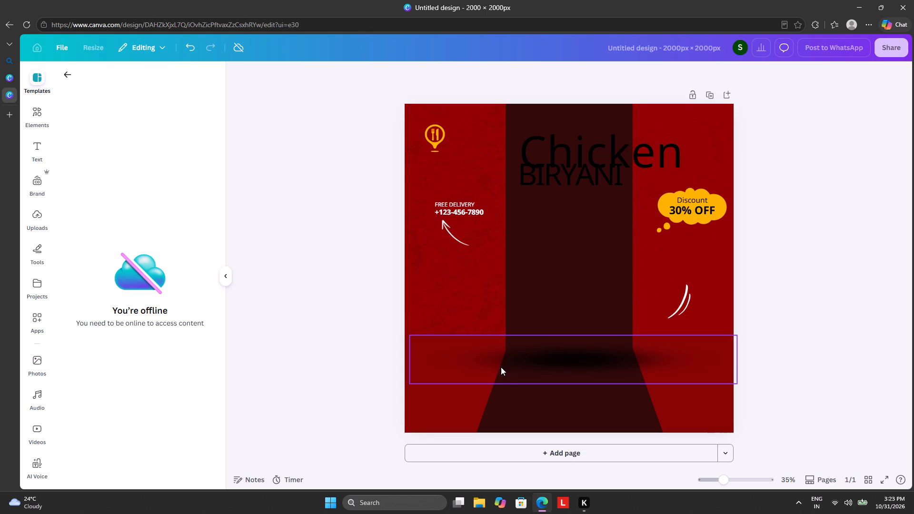
Raise one of the two overlapping floor shadows slightly and shrink it to a small shadow beside the central panel.
{"action": "left_click_drag", "start_coordinate": [521, 369], "coordinate": [524, 354]}
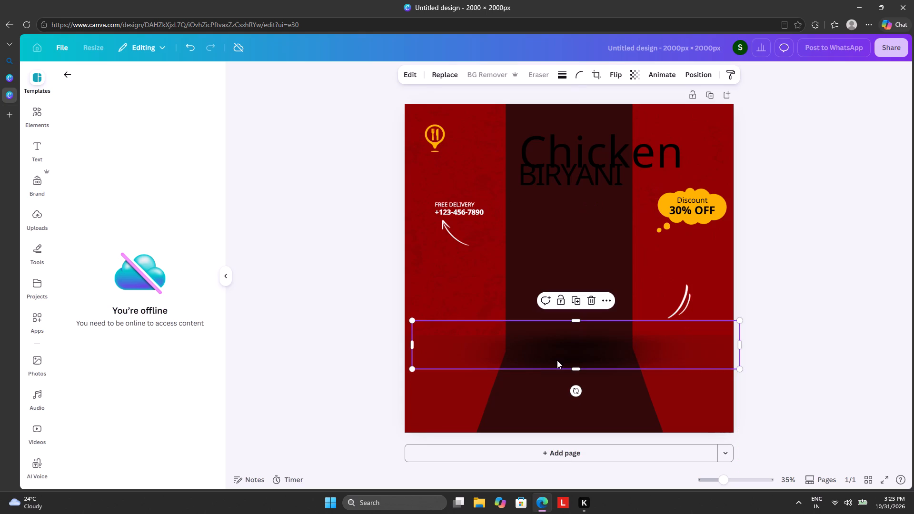
{"action": "left_click", "coordinate": [576, 367]}
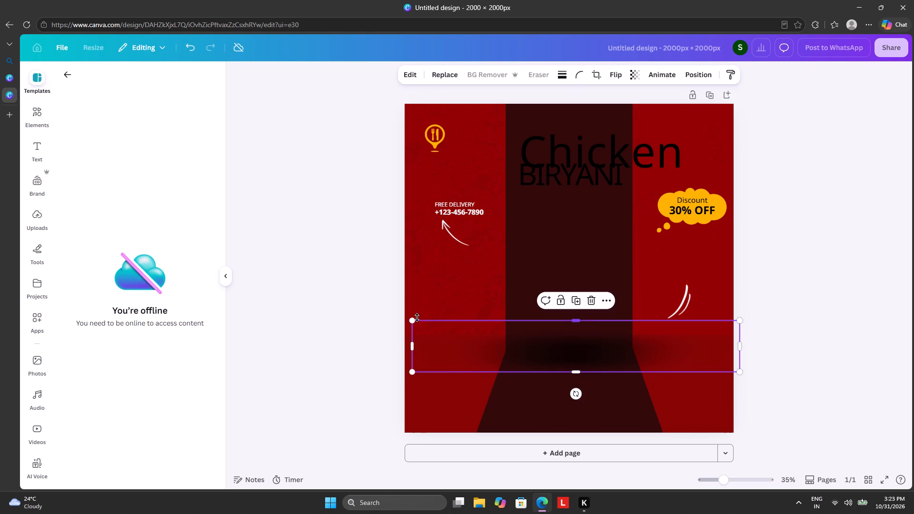
{"action": "left_click_drag", "start_coordinate": [414, 324], "coordinate": [489, 349]}
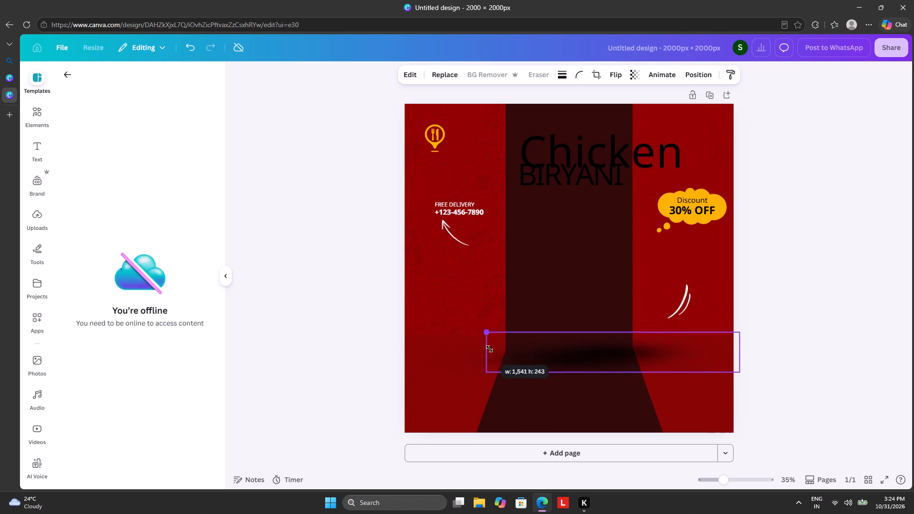
{"action": "left_click_drag", "start_coordinate": [489, 349], "coordinate": [608, 369]}
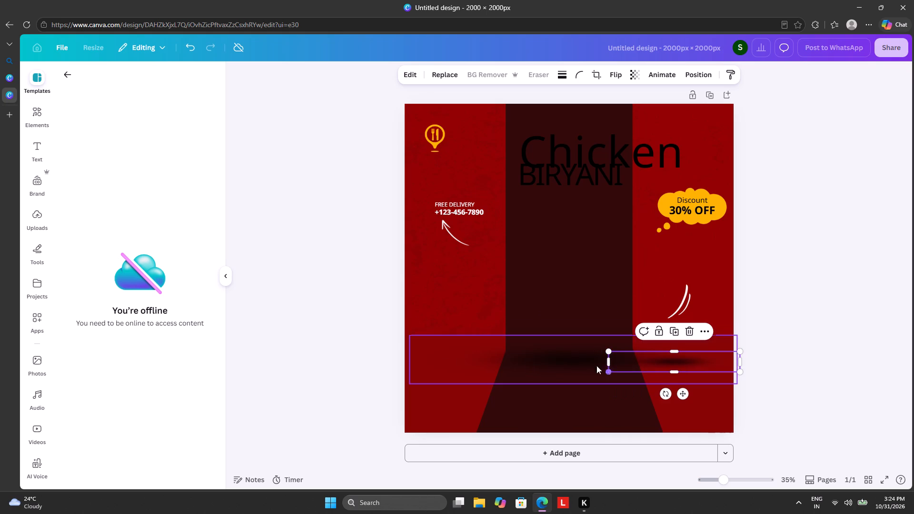
Shrink the other floor shadow to a similar small size and move it to the base of the dark central panel.
{"action": "left_click", "coordinate": [554, 353]}
{"action": "left_click_drag", "start_coordinate": [408, 335], "coordinate": [486, 348]}
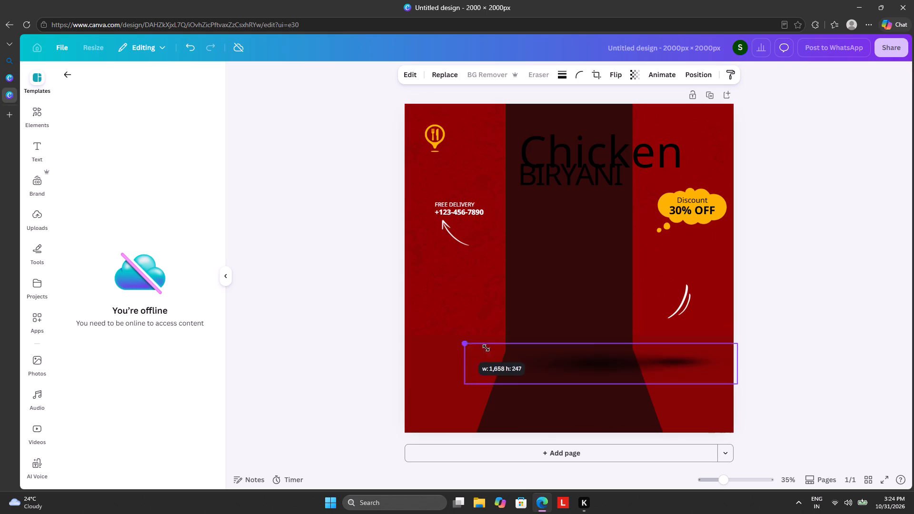
{"action": "left_click_drag", "start_coordinate": [486, 348], "coordinate": [615, 356]}
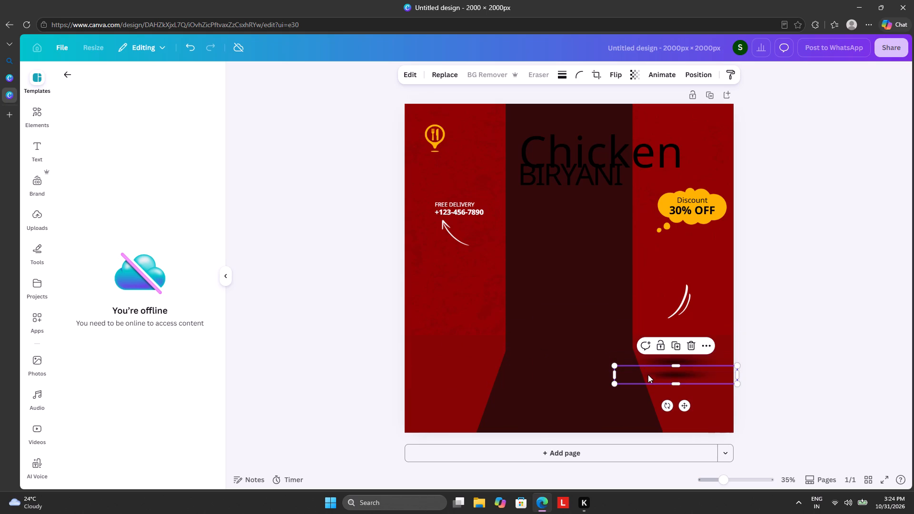
{"action": "left_click_drag", "start_coordinate": [647, 373], "coordinate": [545, 336]}
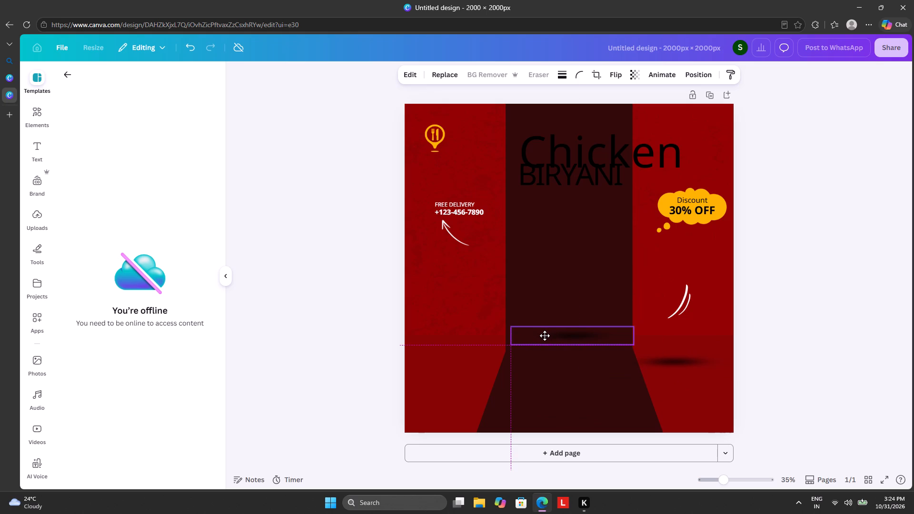
{"action": "left_click_drag", "start_coordinate": [545, 336], "coordinate": [544, 336]}
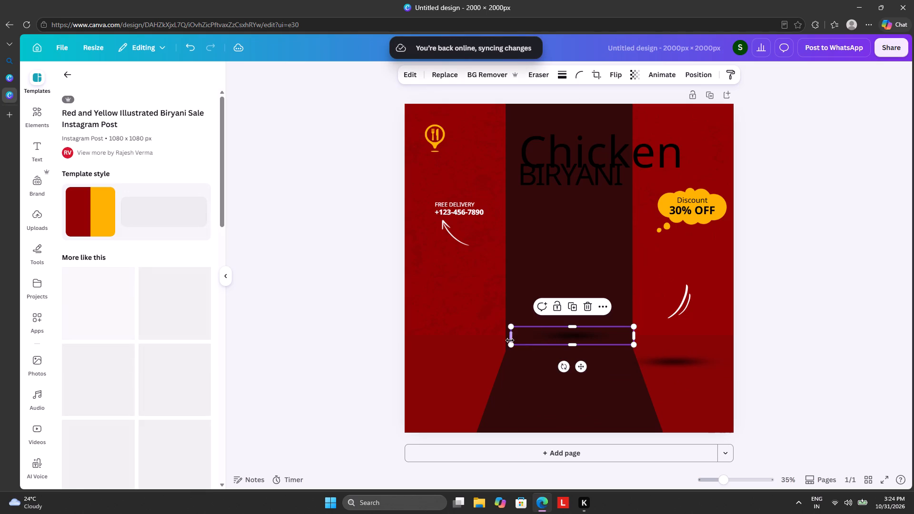
Stretch the shadow at the panel's base horizontally on both sides so it extends past the central panel's edges.
{"action": "left_click_drag", "start_coordinate": [510, 338], "coordinate": [462, 343]}
{"action": "left_click_drag", "start_coordinate": [636, 336], "coordinate": [669, 332]}
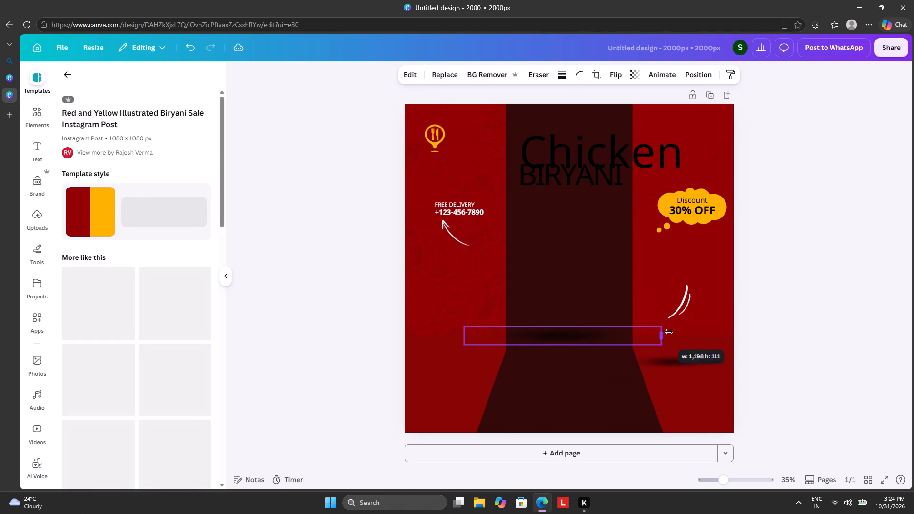
{"action": "left_click_drag", "start_coordinate": [669, 332], "coordinate": [707, 326]}
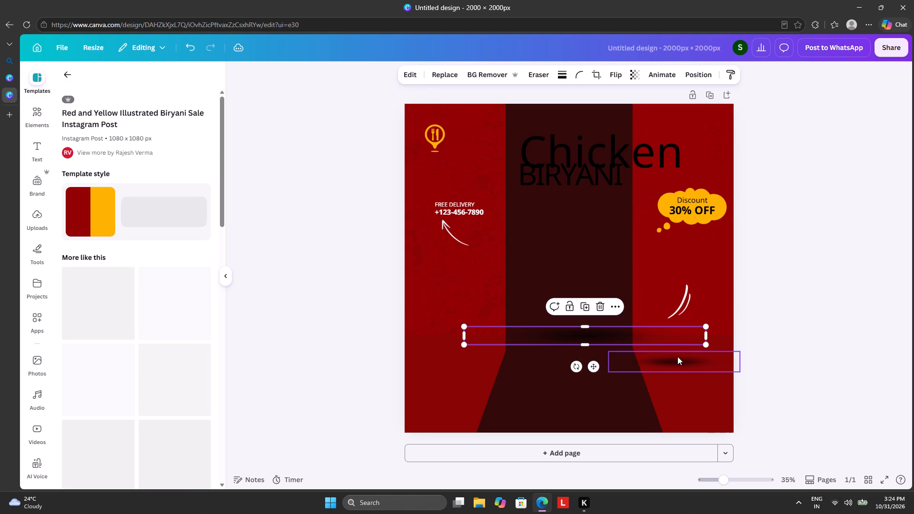
Move the small shadow onto the panel's base and centre the wide shadow horizontally on the page at the same level.
{"action": "left_click_drag", "start_coordinate": [677, 356], "coordinate": [536, 330]}
{"action": "left_click_drag", "start_coordinate": [625, 332], "coordinate": [637, 334]}
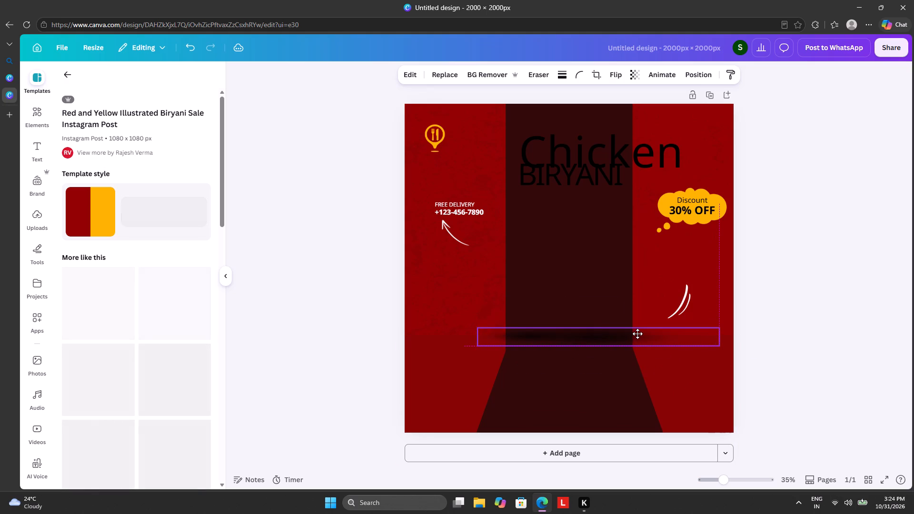
{"action": "left_click_drag", "start_coordinate": [637, 334], "coordinate": [619, 333]}
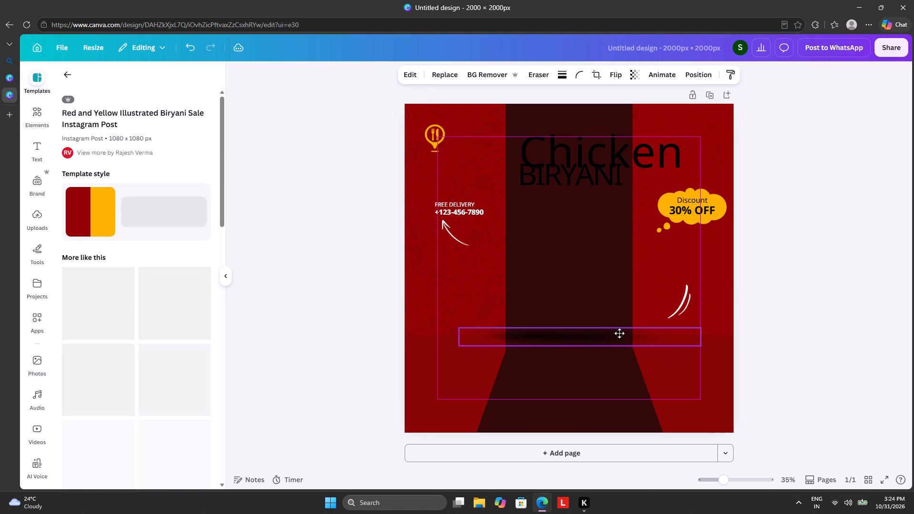
{"action": "left_click_drag", "start_coordinate": [619, 333], "coordinate": [619, 333]}
{"action": "left_click_drag", "start_coordinate": [538, 334], "coordinate": [528, 339]}
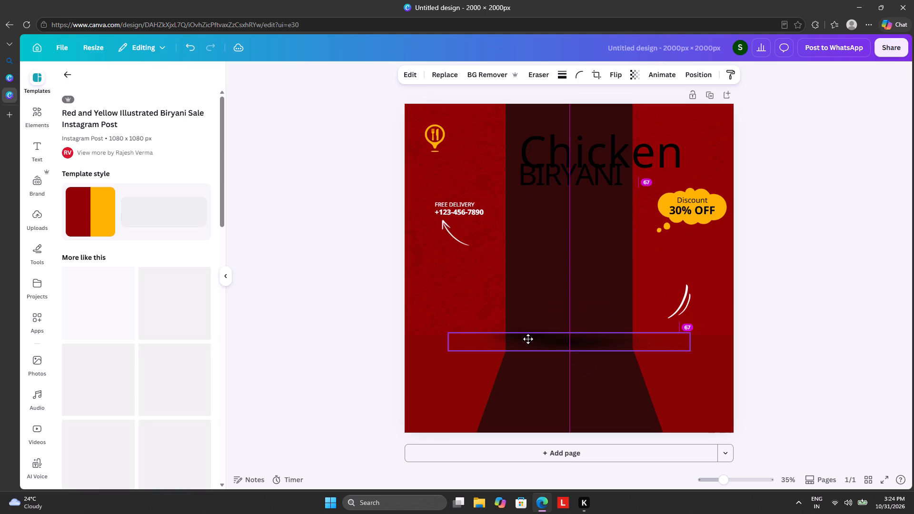
{"action": "left_click_drag", "start_coordinate": [528, 339], "coordinate": [528, 336]}
{"action": "left_click", "coordinate": [869, 300]}
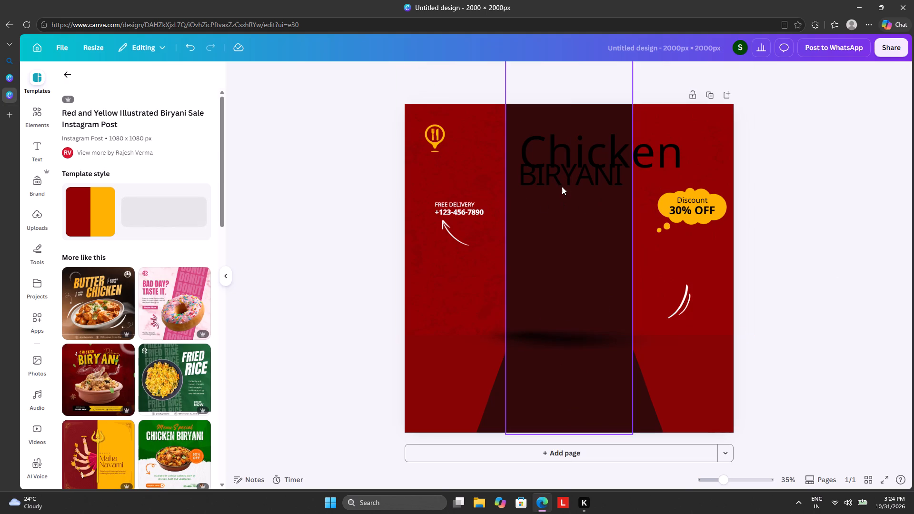
Replace the title word "Chicken" with "Chocolate".
{"action": "left_click", "coordinate": [578, 153]}
{"action": "left_click", "coordinate": [667, 145]}
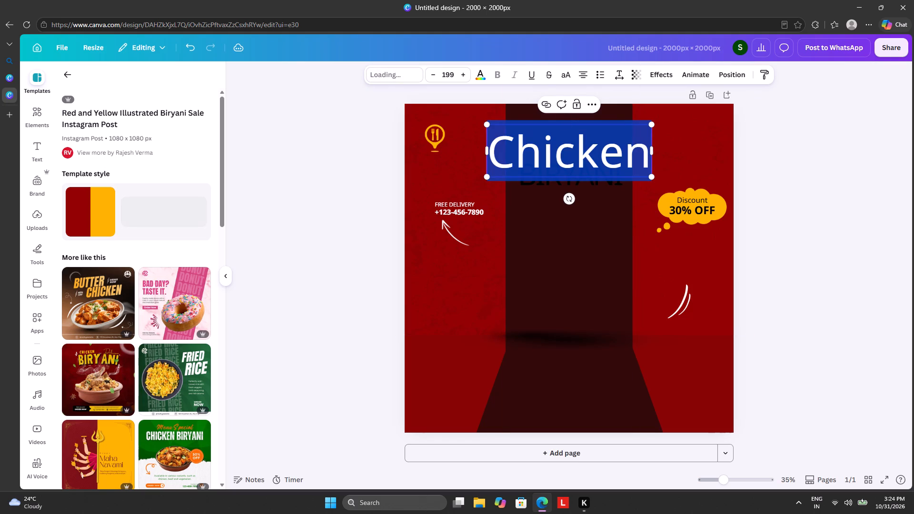
{"action": "right_click", "coordinate": [549, 162]}
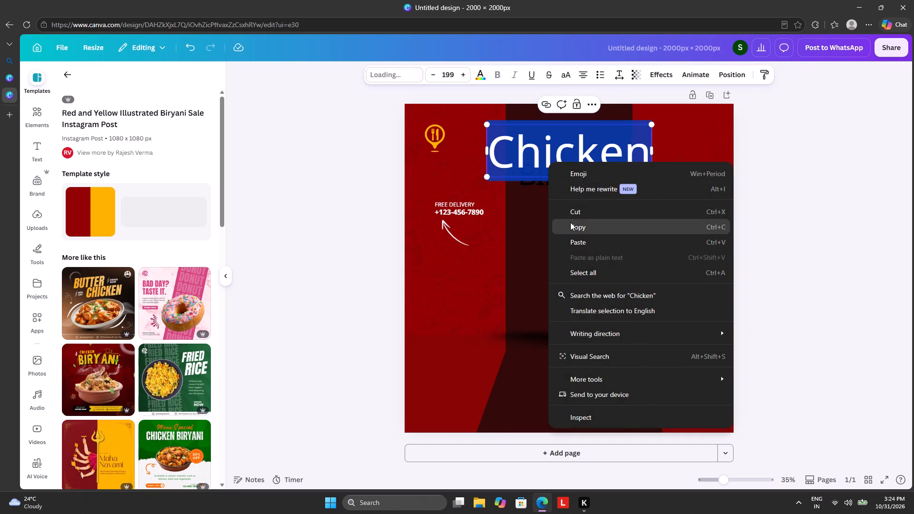
{"action": "left_click", "coordinate": [568, 212]}
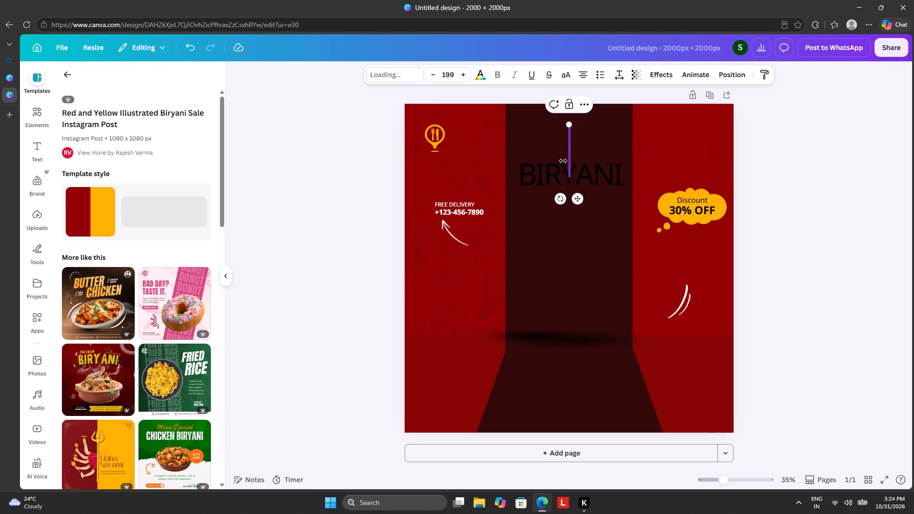
{"action": "key", "text": "c"}
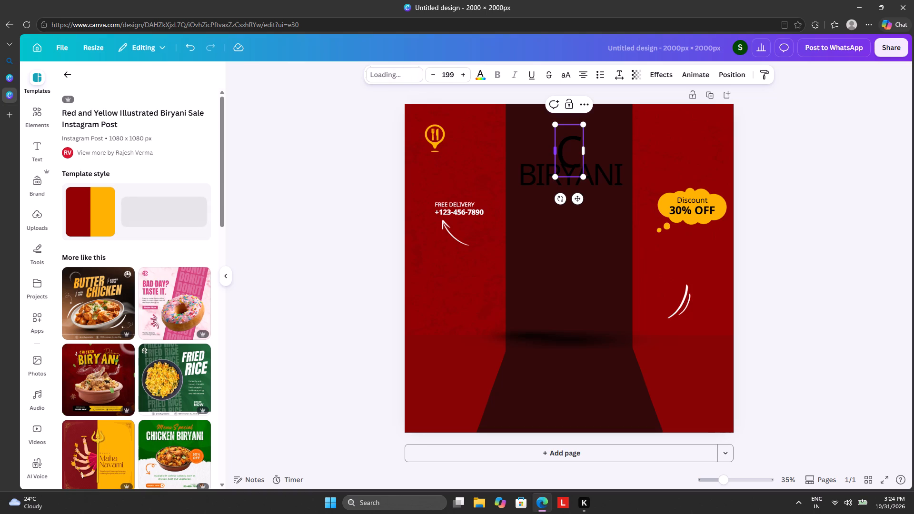
{"action": "key", "text": "h"}
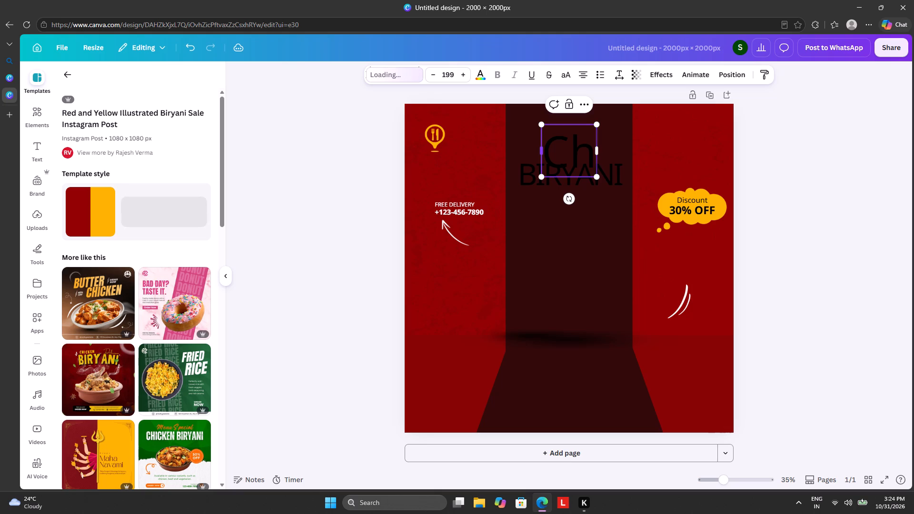
{"action": "key", "text": "o"}
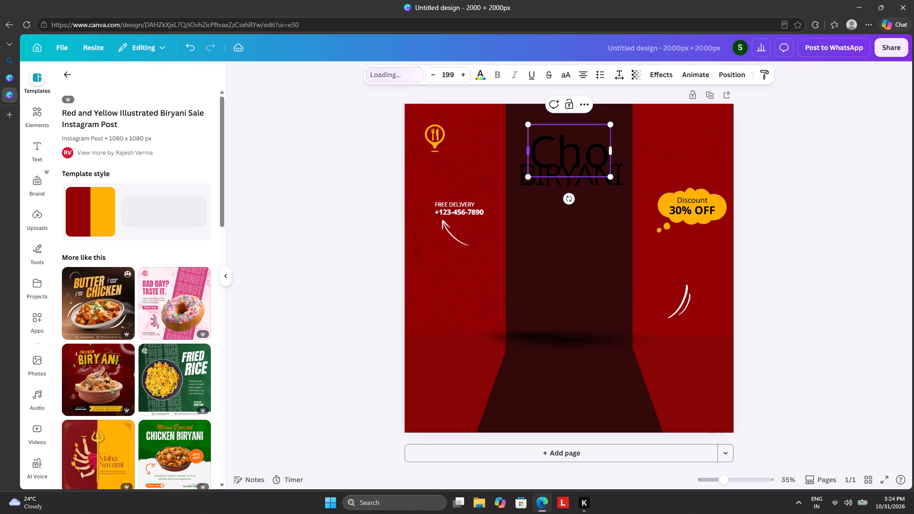
{"action": "key", "text": "c"}
{"action": "key", "text": "o"}
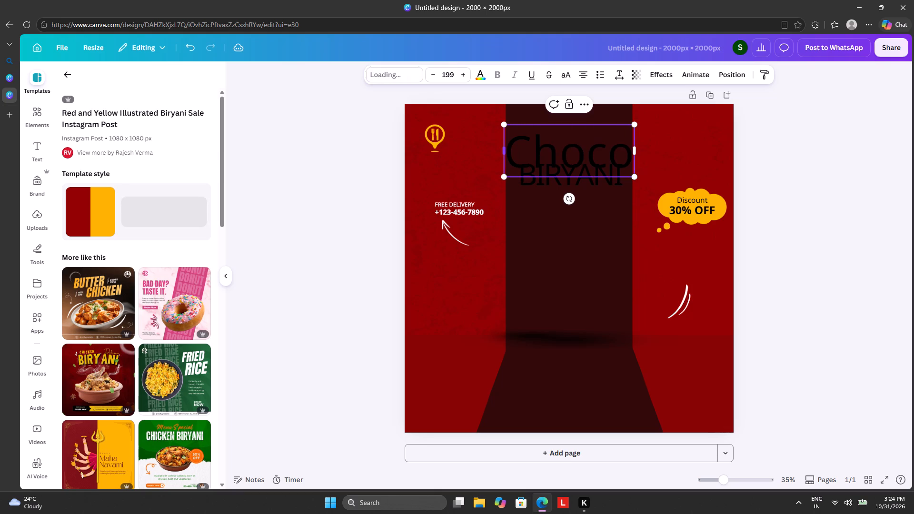
{"action": "type", "text": "la"}
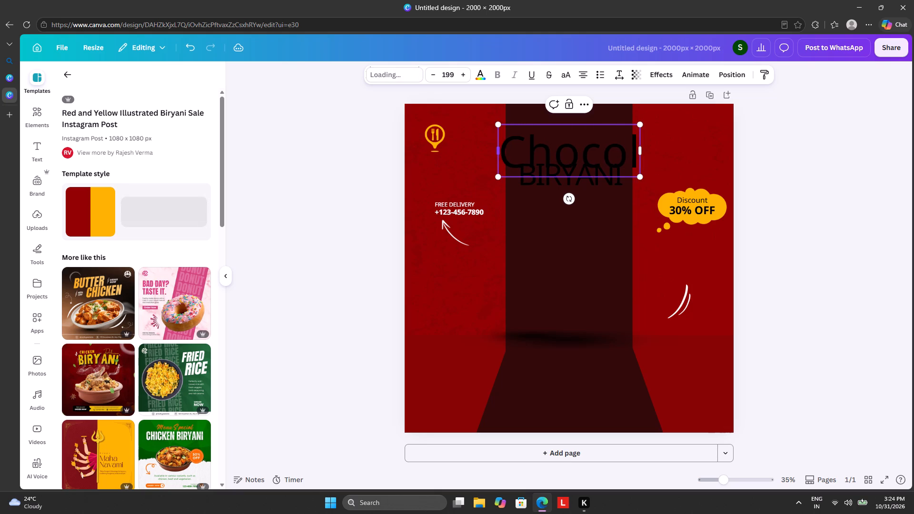
{"action": "type", "text": "te"}
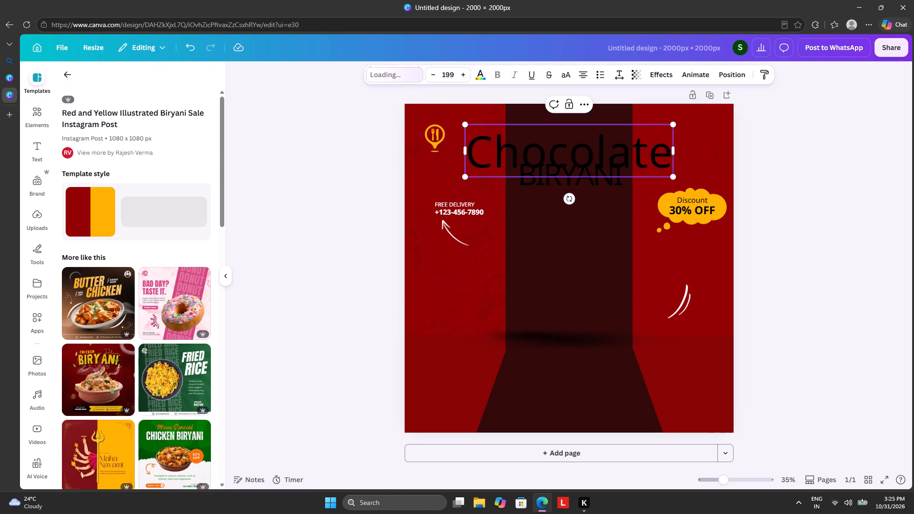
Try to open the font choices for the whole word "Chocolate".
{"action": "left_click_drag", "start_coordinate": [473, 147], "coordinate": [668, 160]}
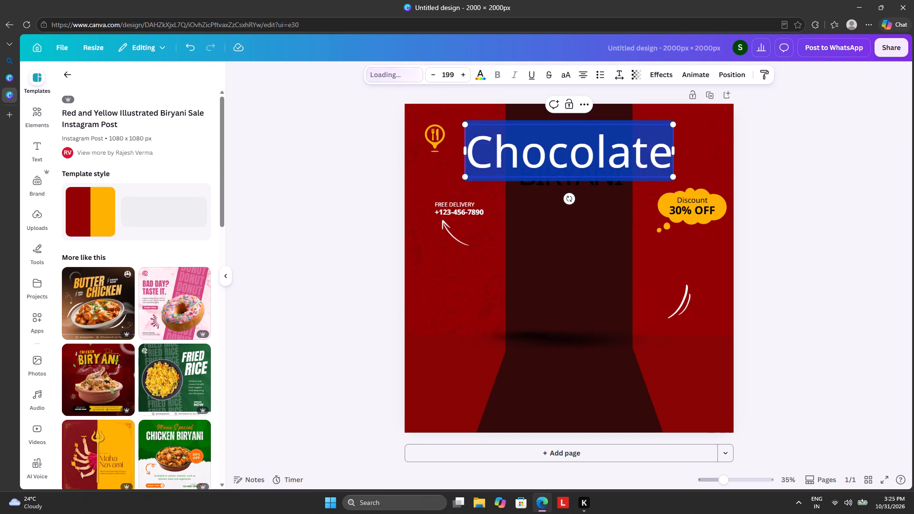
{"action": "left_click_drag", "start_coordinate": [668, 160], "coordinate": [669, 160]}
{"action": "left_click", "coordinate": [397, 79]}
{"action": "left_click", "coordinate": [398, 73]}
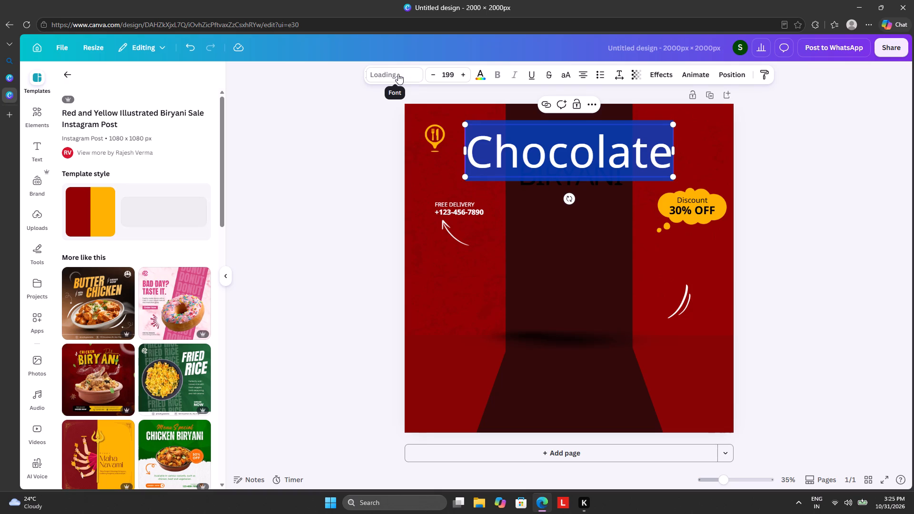
Trim the bottom edges of both shadows at the panel's base so they become thinner along the floor line.
{"action": "left_click", "coordinate": [542, 346]}
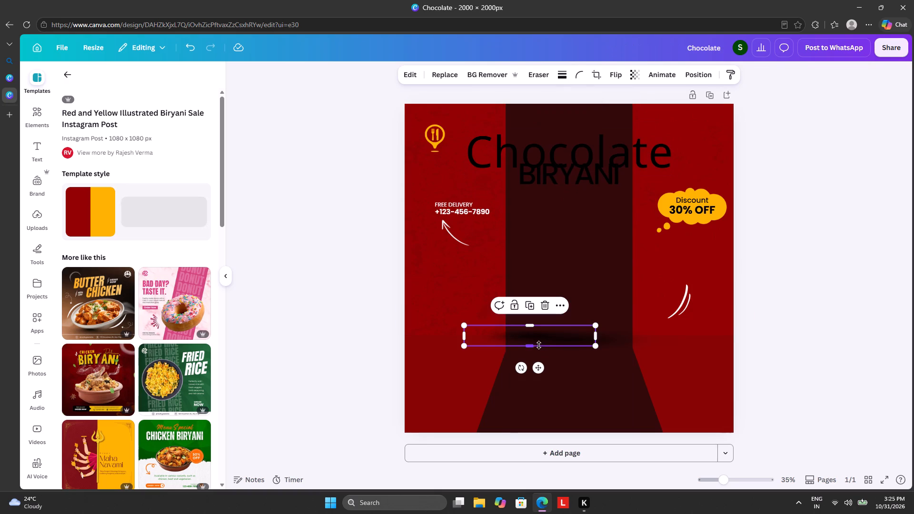
{"action": "left_click_drag", "start_coordinate": [530, 344], "coordinate": [530, 336]}
{"action": "left_click", "coordinate": [612, 344]}
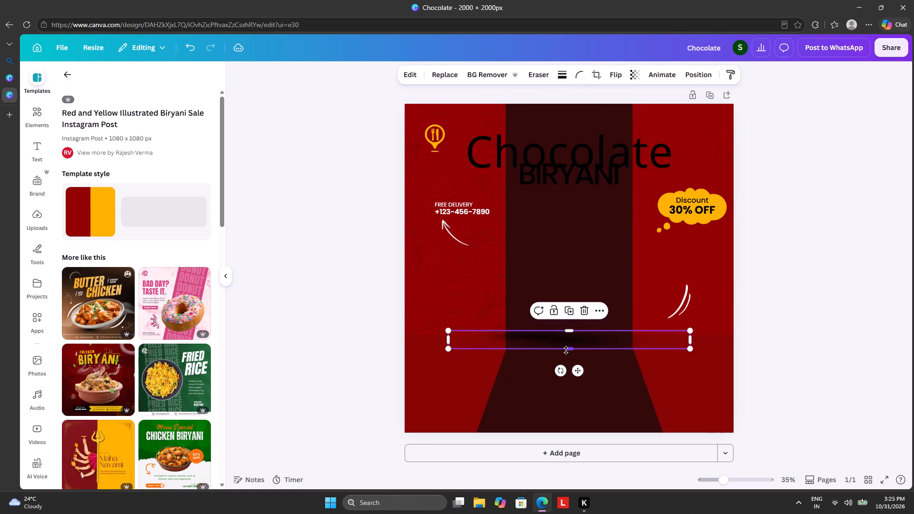
{"action": "left_click_drag", "start_coordinate": [566, 350], "coordinate": [568, 340]}
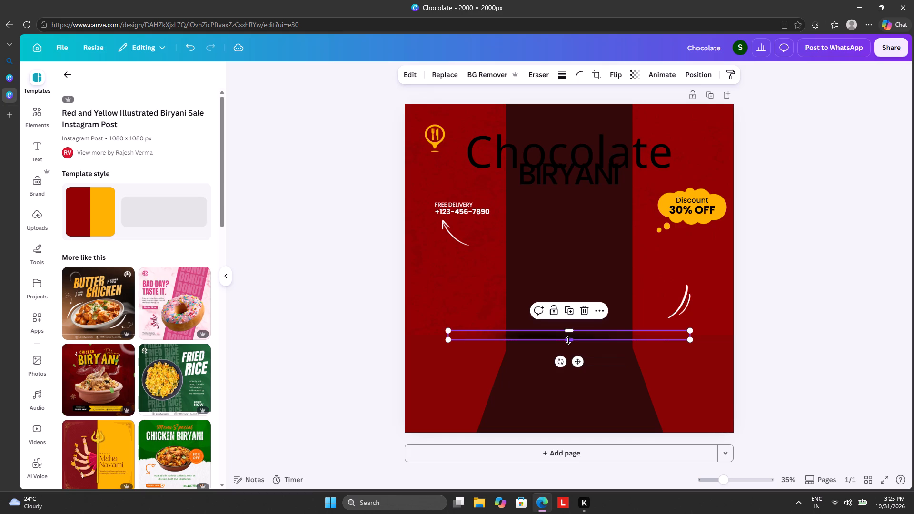
{"action": "left_click", "coordinate": [777, 262]}
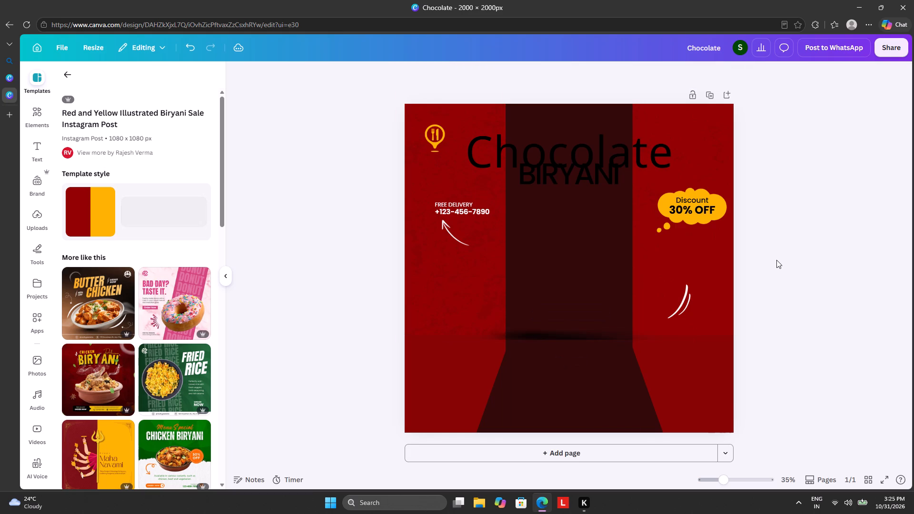
Set the "Chocolate" title to uppercase.
{"action": "left_click", "coordinate": [576, 152]}
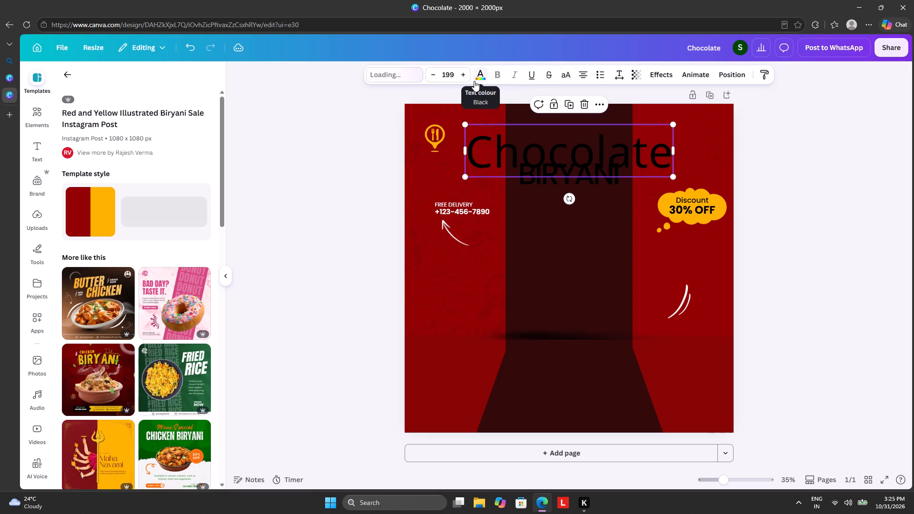
{"action": "left_click", "coordinate": [559, 81]}
{"action": "left_click", "coordinate": [561, 81]}
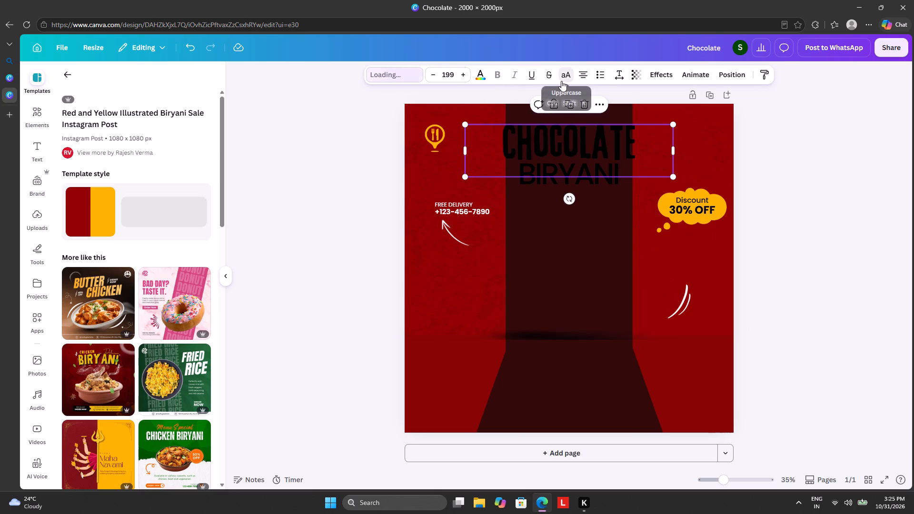
{"action": "left_click", "coordinate": [563, 81]}
{"action": "left_click", "coordinate": [563, 81]}
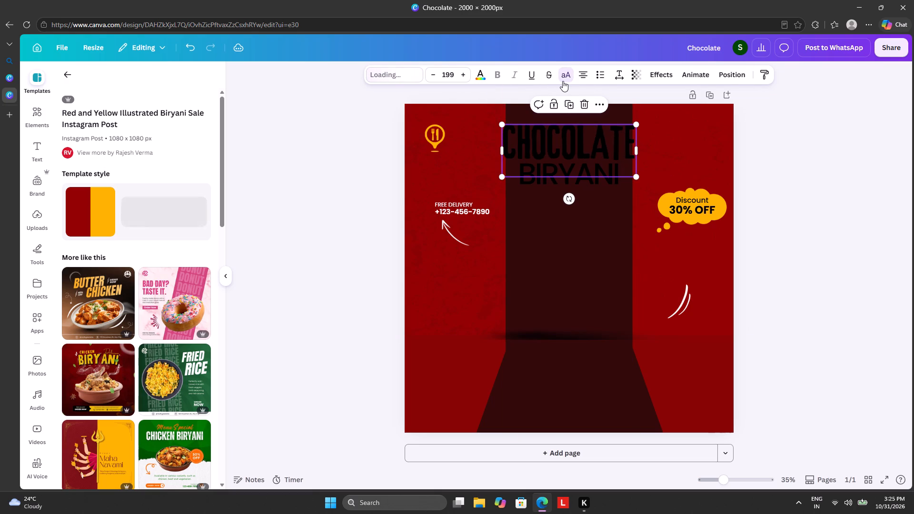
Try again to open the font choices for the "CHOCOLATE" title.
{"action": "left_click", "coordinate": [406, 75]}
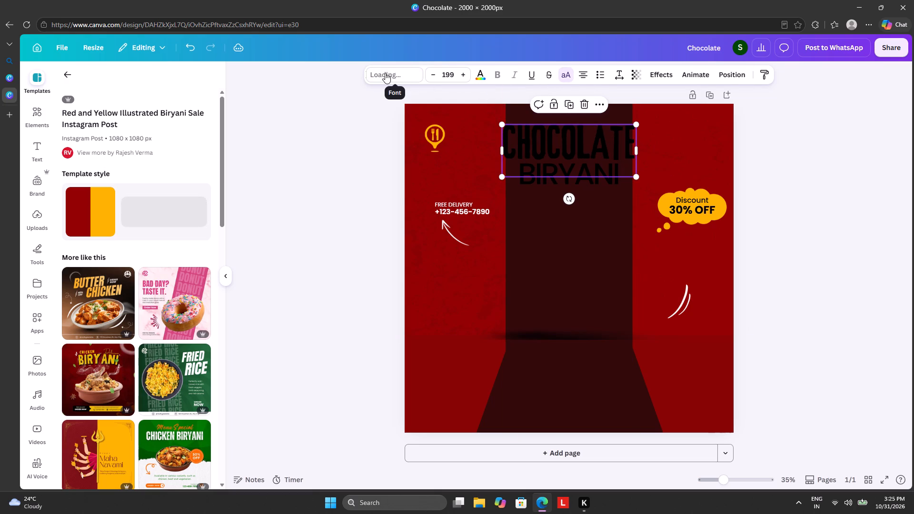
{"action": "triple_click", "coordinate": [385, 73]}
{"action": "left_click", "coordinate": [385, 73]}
Delete the discount badge: the "30% OFF" text, the "Discount" text and the yellow cloud behind them.
{"action": "left_click", "coordinate": [682, 205]}
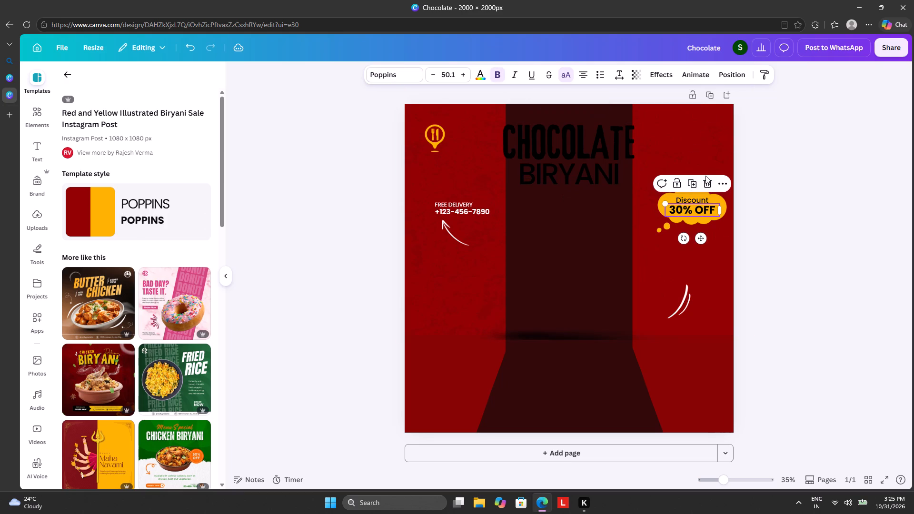
{"action": "left_click", "coordinate": [705, 176]}
{"action": "left_click", "coordinate": [705, 178]}
{"action": "left_click", "coordinate": [690, 200]}
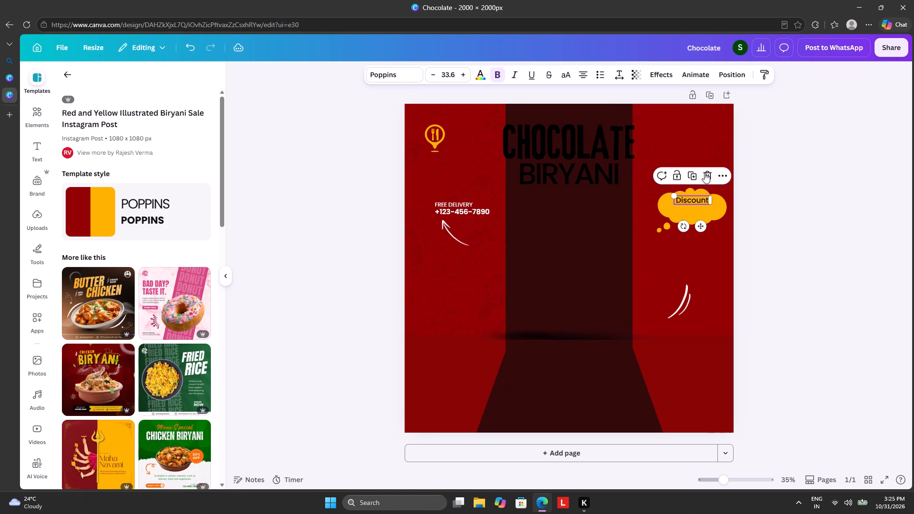
{"action": "left_click", "coordinate": [706, 171]}
{"action": "left_click", "coordinate": [697, 198]}
{"action": "left_click", "coordinate": [705, 162]}
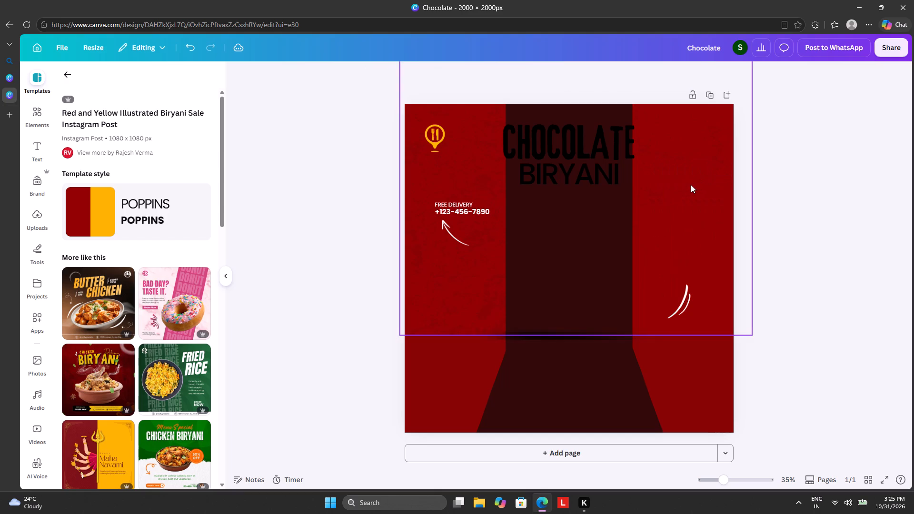
Delete the phone number, the "FREE DELIVERY" text and the white curved arrow beneath them.
{"action": "left_click", "coordinate": [458, 210]}
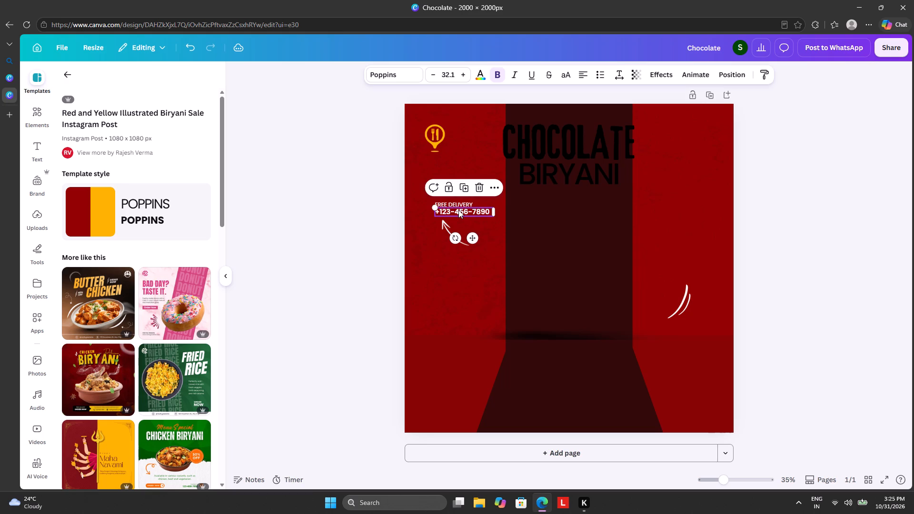
{"action": "left_click", "coordinate": [479, 187]}
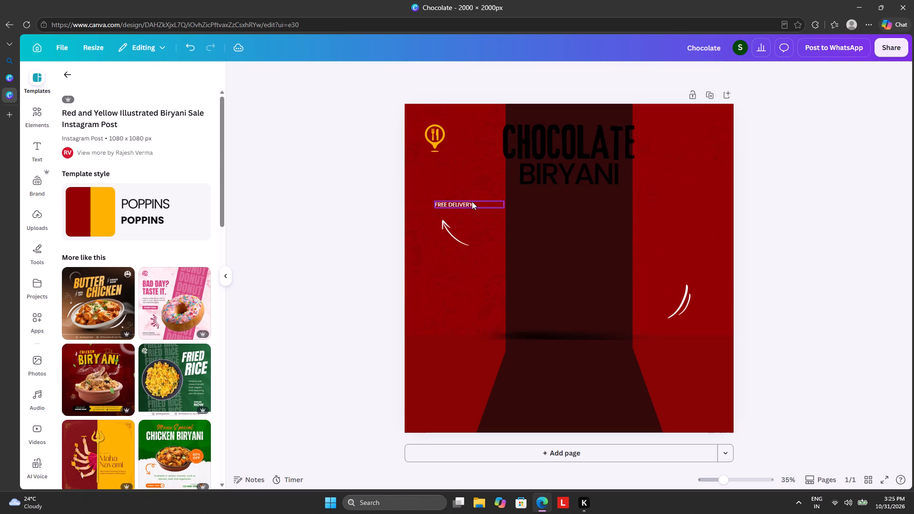
{"action": "left_click", "coordinate": [463, 203]}
{"action": "left_click", "coordinate": [482, 178]}
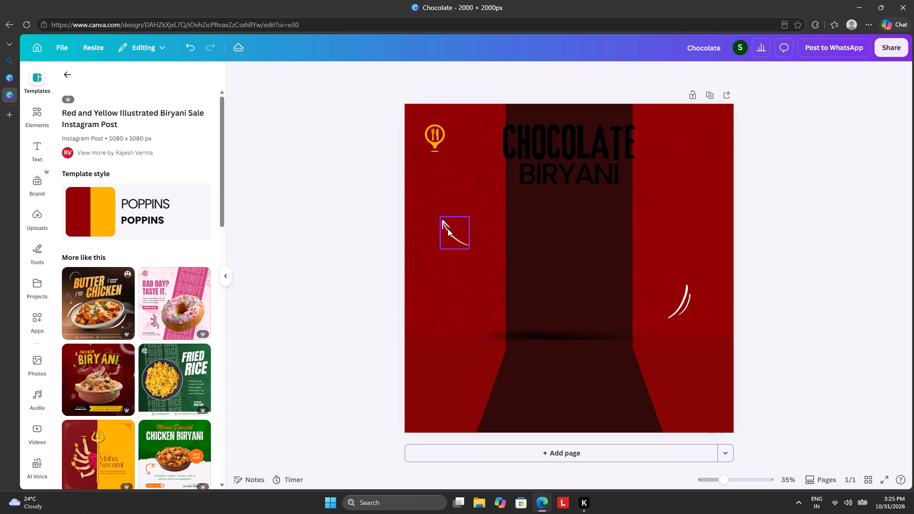
{"action": "left_click", "coordinate": [447, 233]}
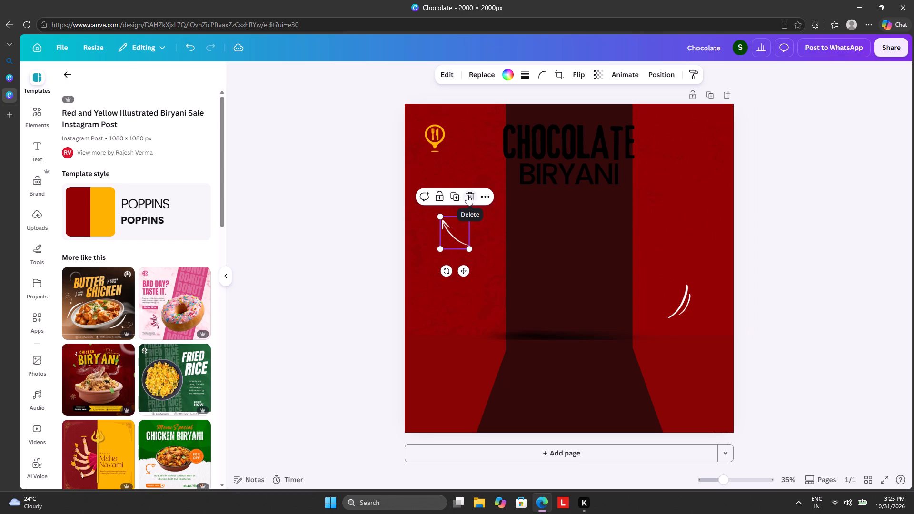
{"action": "left_click", "coordinate": [467, 195]}
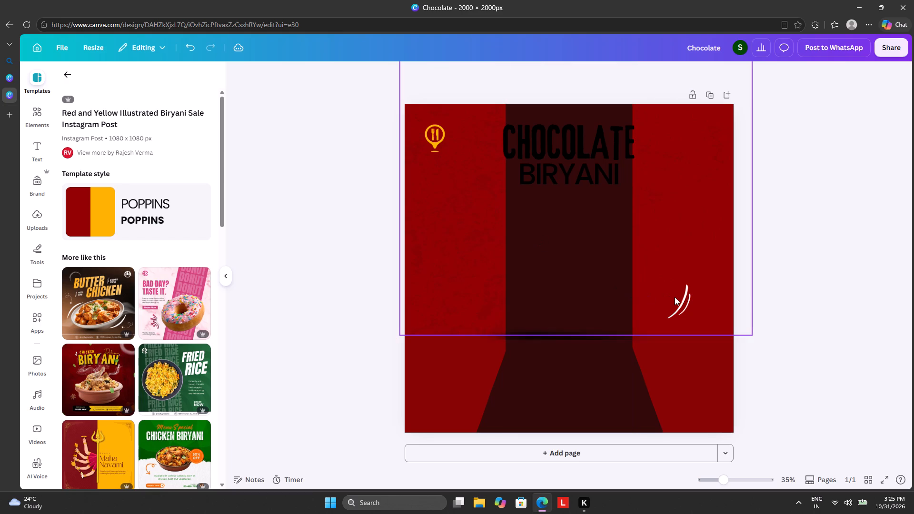
Delete the two white curved strokes beside the dark panel.
{"action": "left_click", "coordinate": [678, 298]}
{"action": "left_click", "coordinate": [695, 260]}
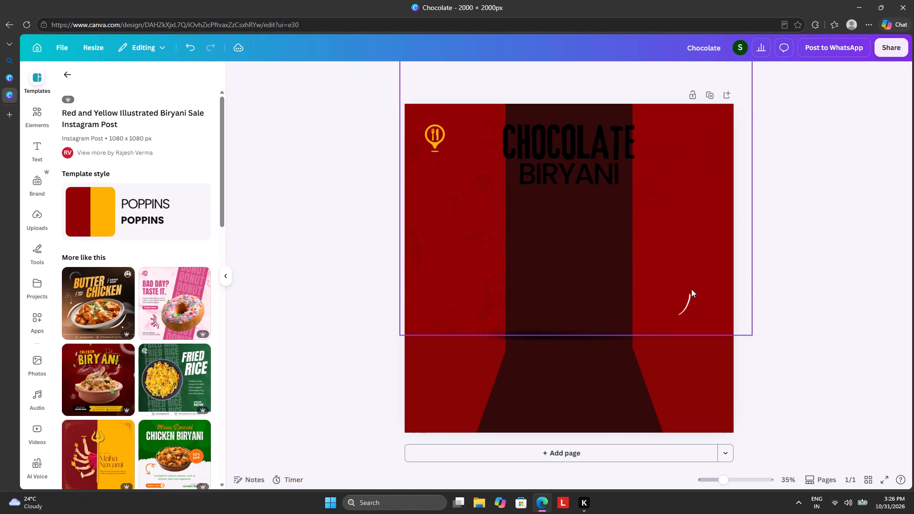
{"action": "left_click", "coordinate": [689, 298]}
{"action": "left_click", "coordinate": [703, 267]}
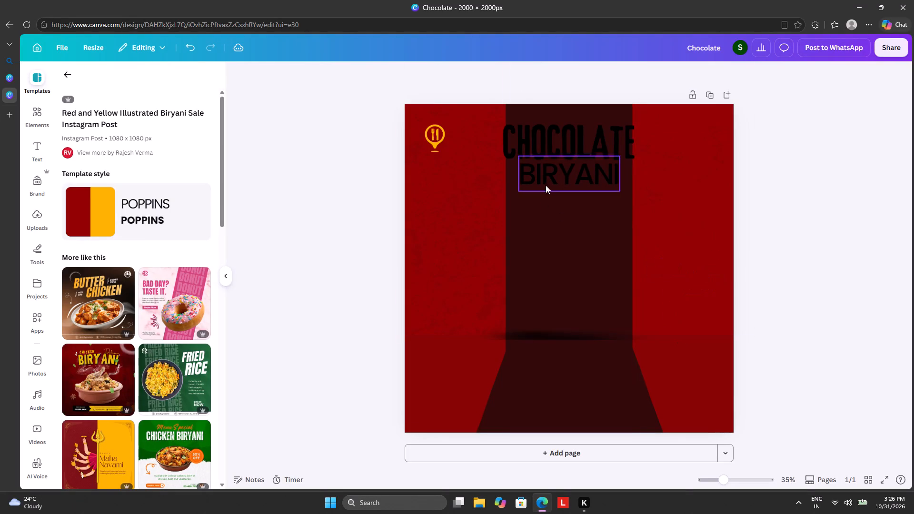
Delete the "BIRYANI" text and the yellow restaurant logo, keeping the "CHOCOLATE" title.
{"action": "left_click", "coordinate": [556, 187]}
{"action": "left_click", "coordinate": [585, 138]}
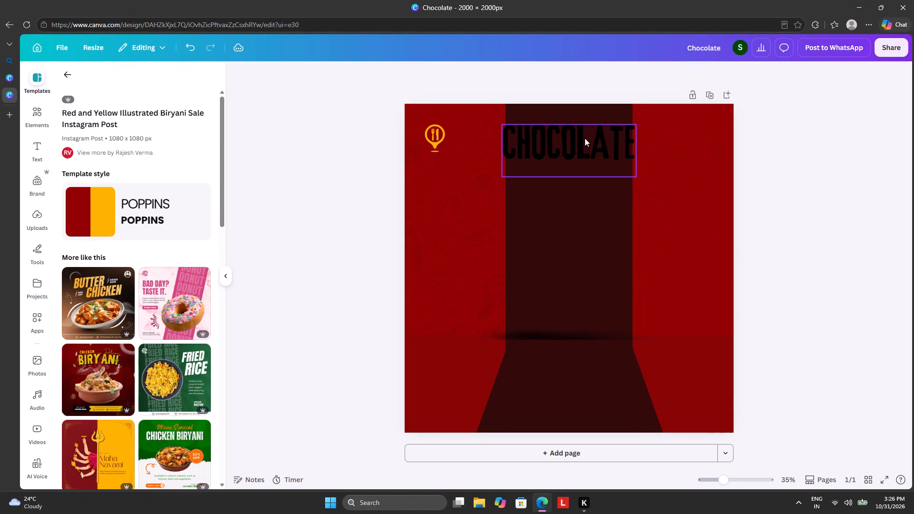
{"action": "left_click", "coordinate": [585, 139]}
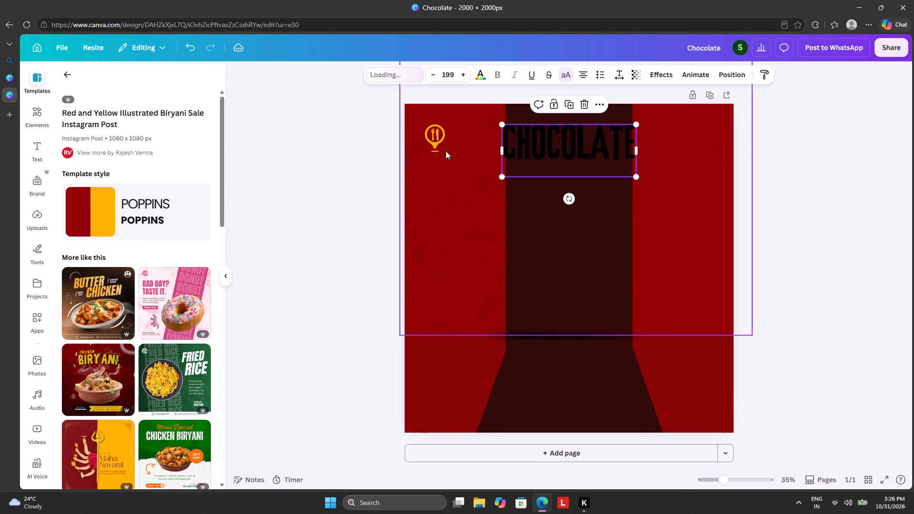
{"action": "left_click", "coordinate": [433, 134]}
{"action": "left_click", "coordinate": [452, 105]}
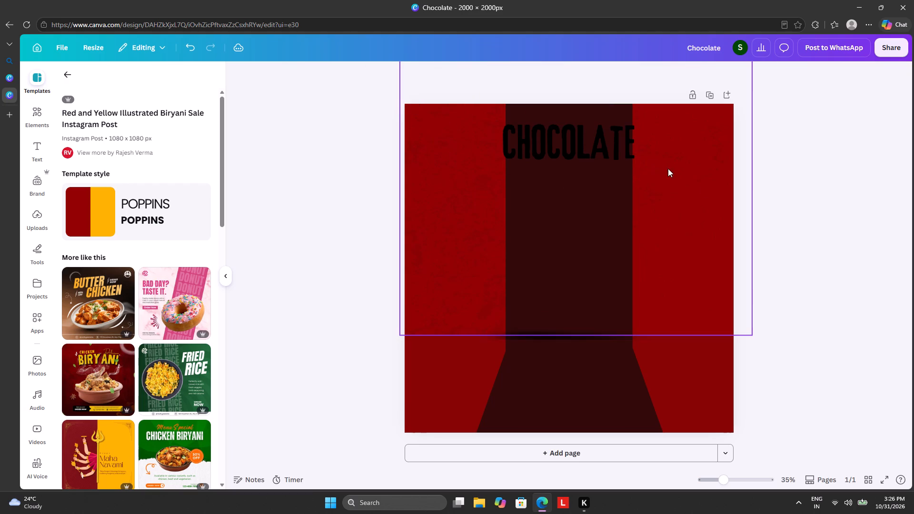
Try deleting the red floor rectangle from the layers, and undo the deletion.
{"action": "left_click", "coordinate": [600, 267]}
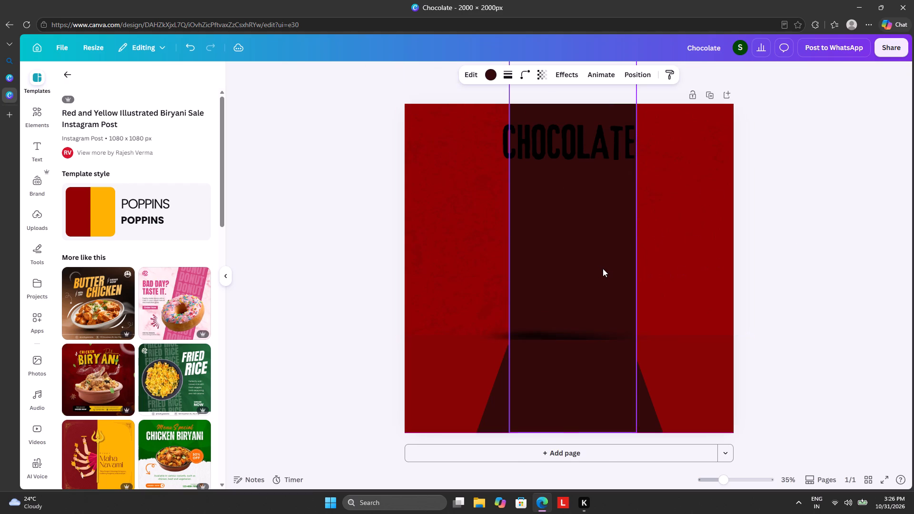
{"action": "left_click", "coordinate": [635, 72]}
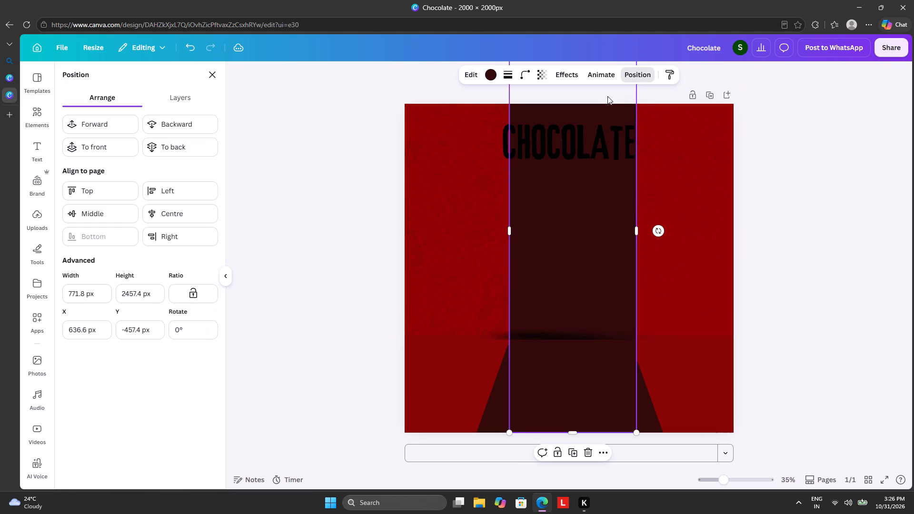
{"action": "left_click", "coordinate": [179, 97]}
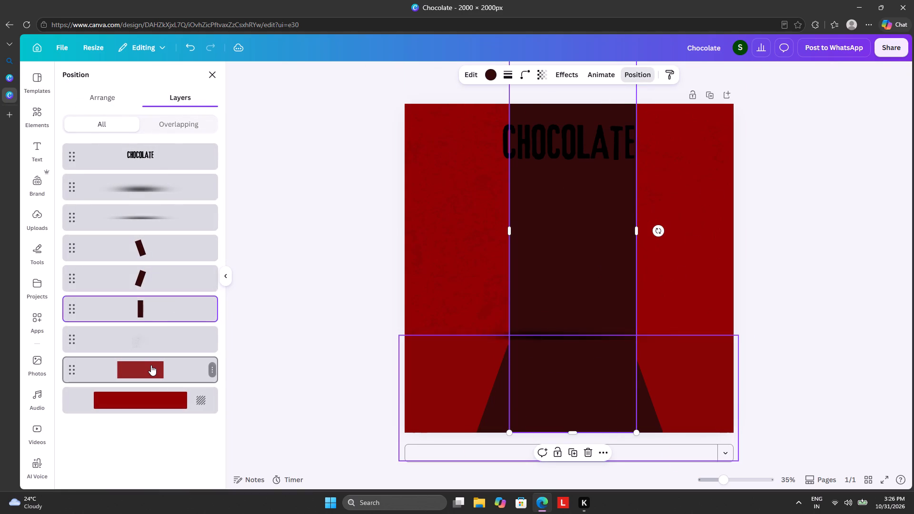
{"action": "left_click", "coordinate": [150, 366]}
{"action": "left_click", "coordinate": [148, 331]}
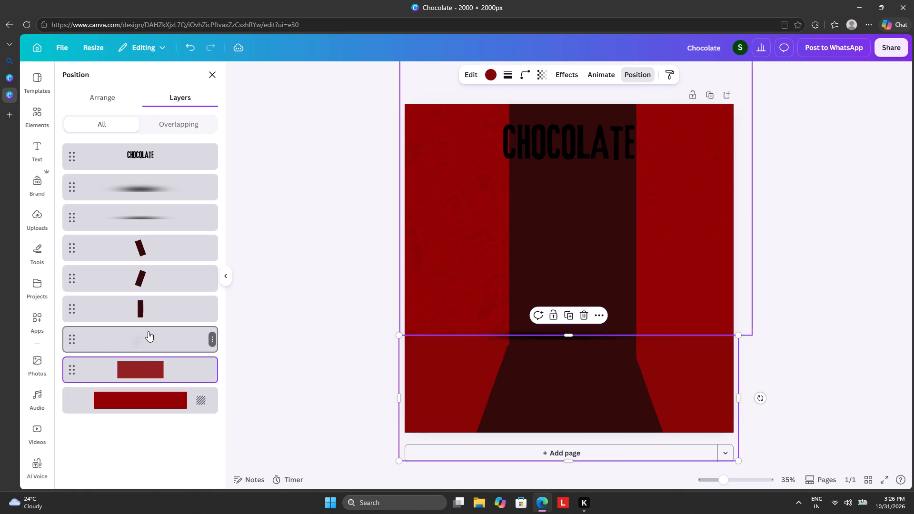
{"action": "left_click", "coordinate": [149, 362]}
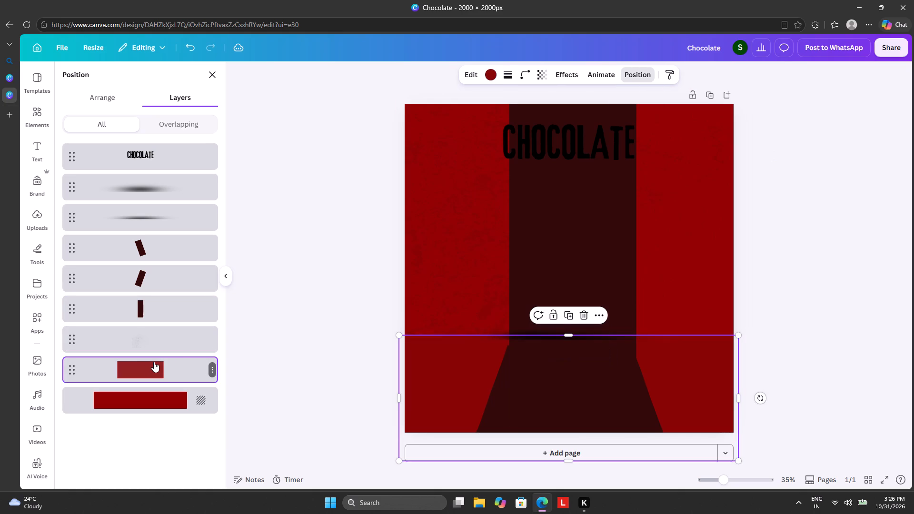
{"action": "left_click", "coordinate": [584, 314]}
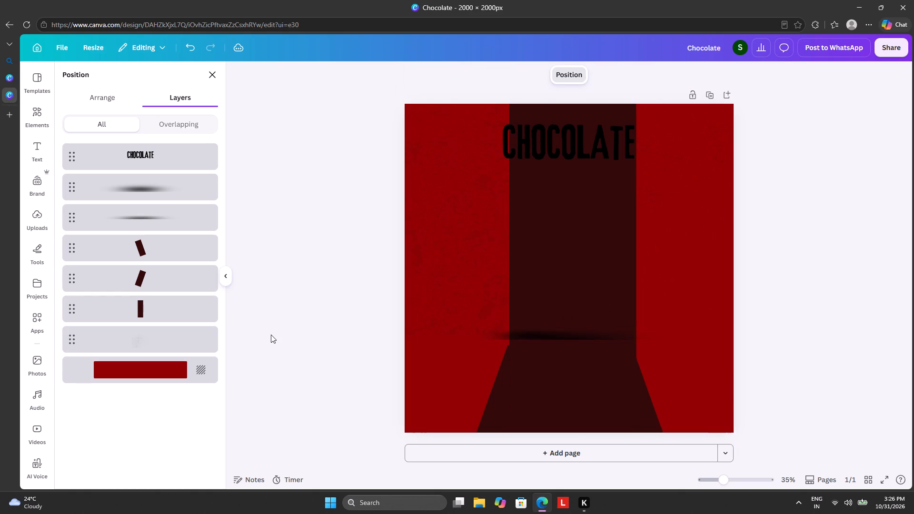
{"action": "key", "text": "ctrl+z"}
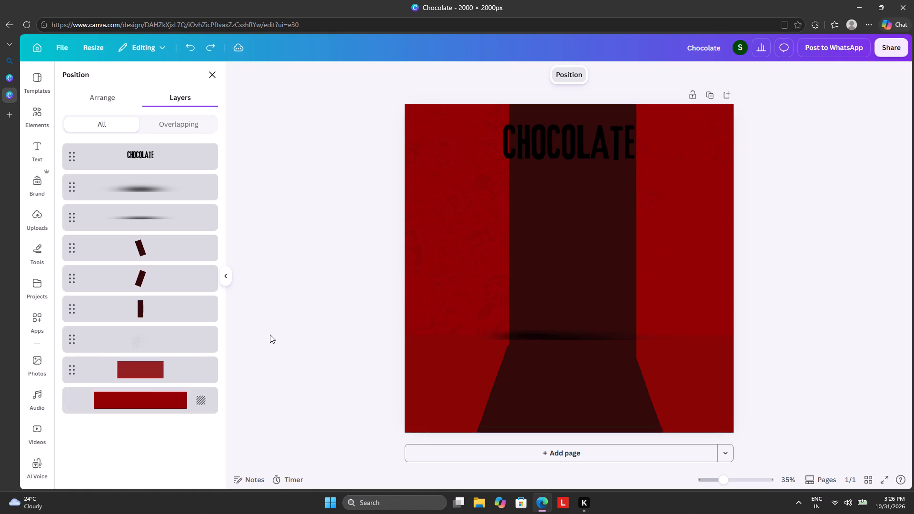
Recolour the red floor rectangle to white.
{"action": "left_click", "coordinate": [193, 366]}
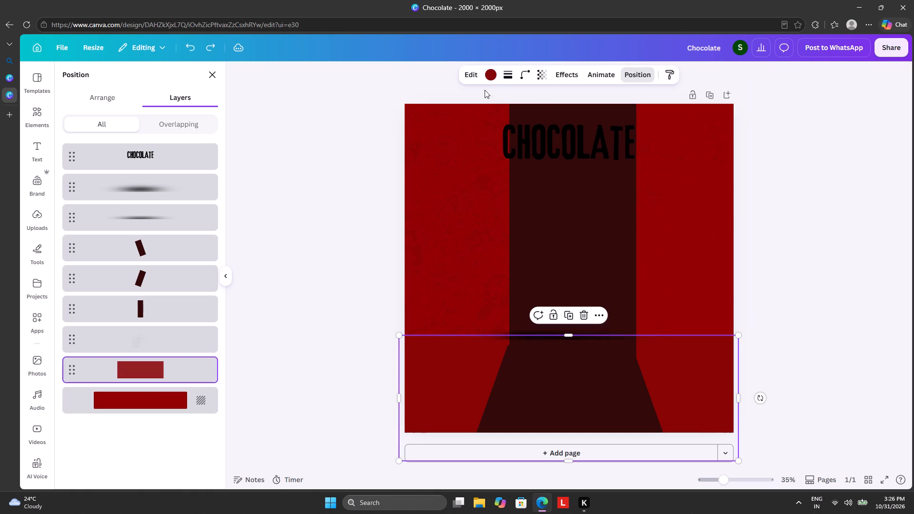
{"action": "left_click", "coordinate": [492, 70]}
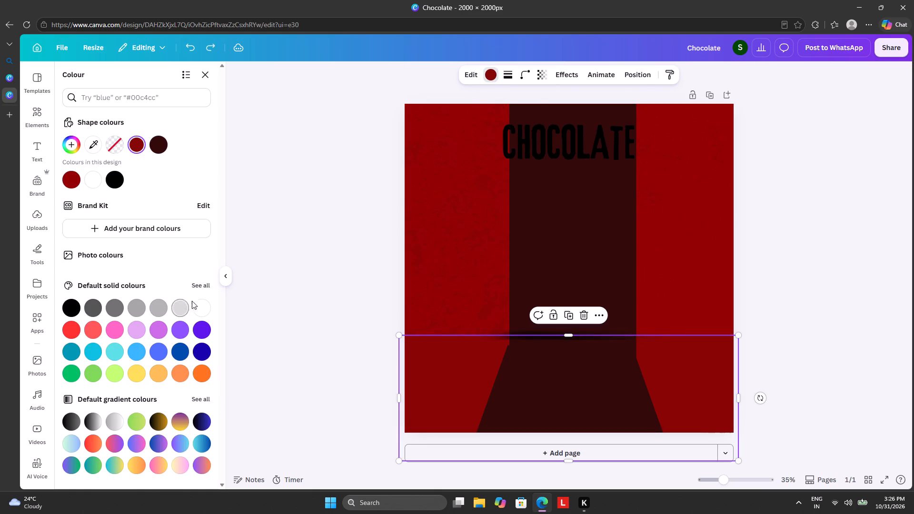
{"action": "left_click", "coordinate": [207, 306]}
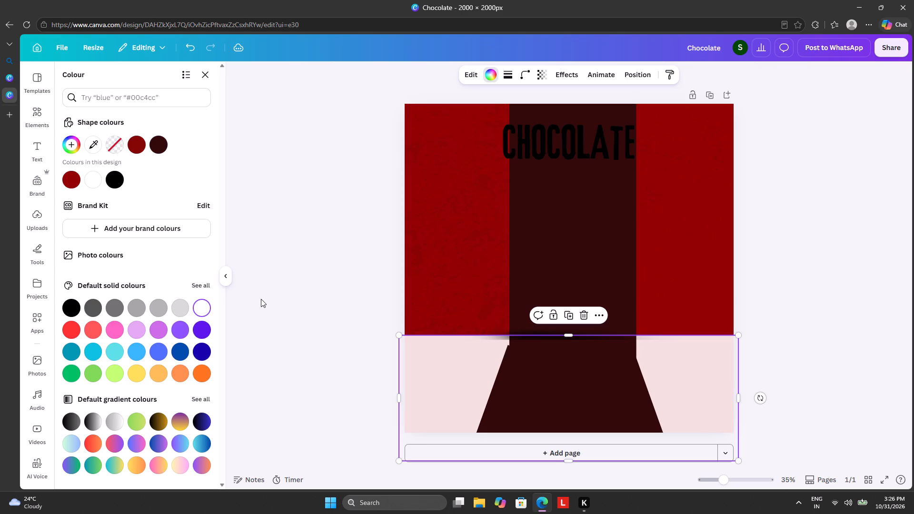
Select the red background layer and change its colour to white.
{"action": "left_click", "coordinate": [631, 69]}
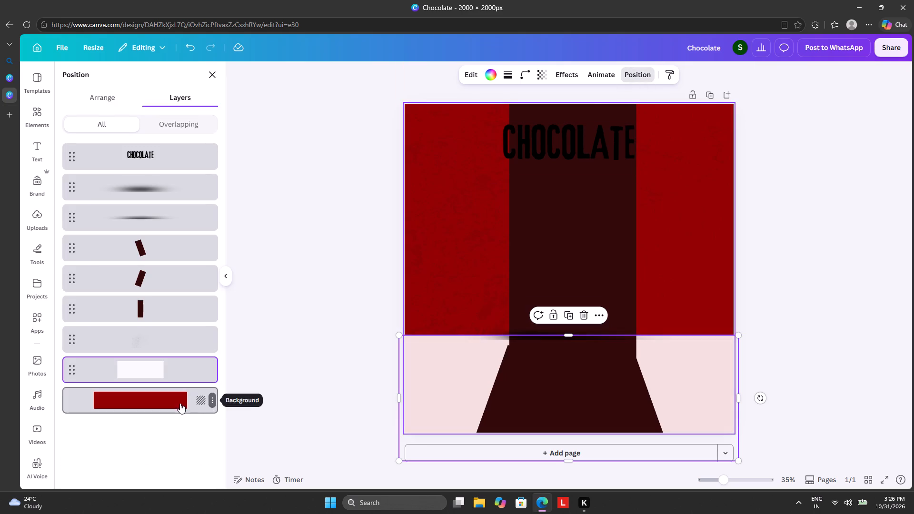
{"action": "left_click", "coordinate": [179, 403]}
{"action": "left_click", "coordinate": [558, 69]}
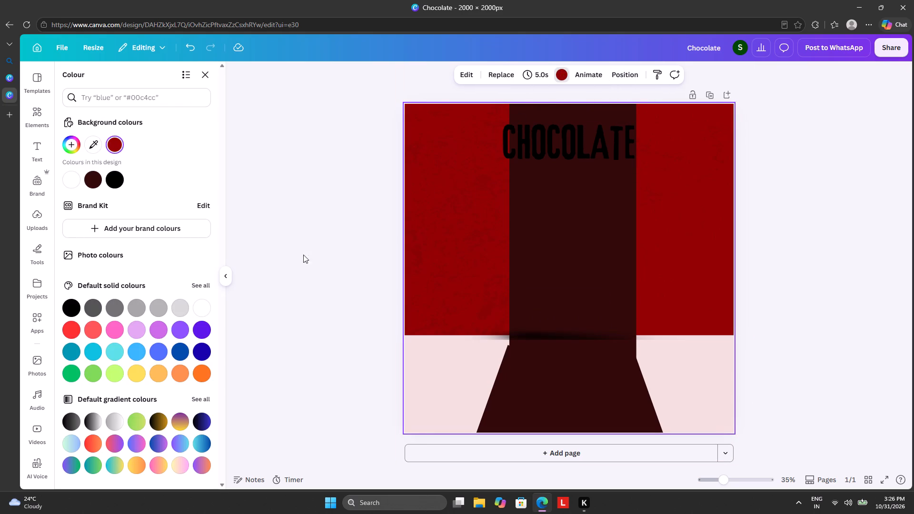
Recolour the red page background to white.
{"action": "left_click", "coordinate": [199, 307]}
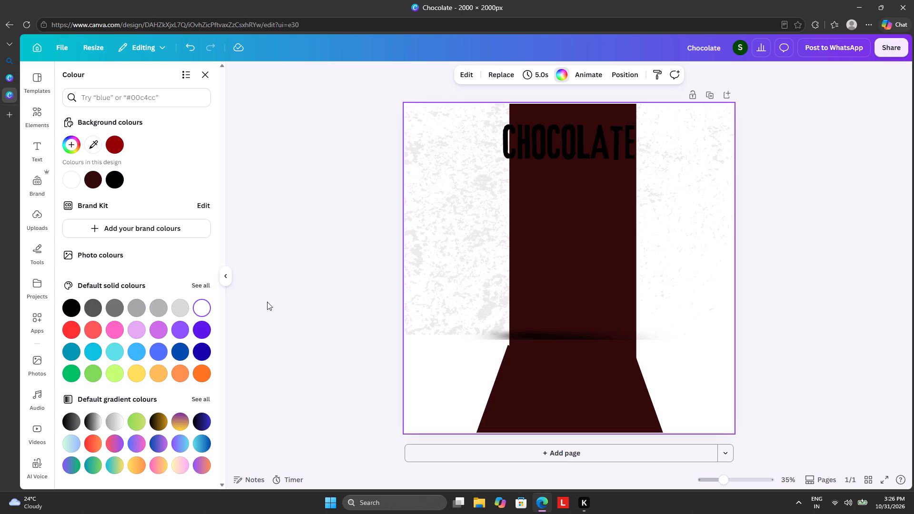
Delete the grunge texture graphic overlaying the white background behind the dark brown panel.
{"action": "left_click_drag", "start_coordinate": [432, 217], "coordinate": [433, 250]}
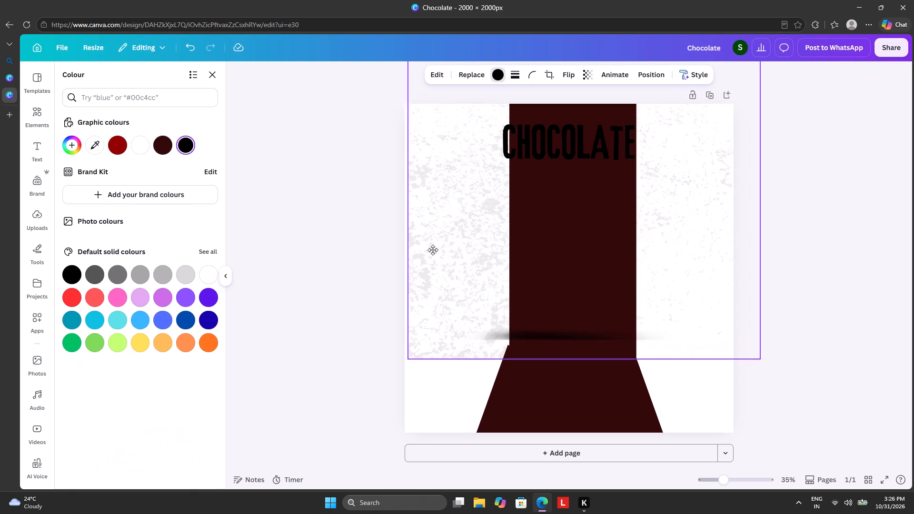
{"action": "left_click_drag", "start_coordinate": [433, 250], "coordinate": [429, 293]}
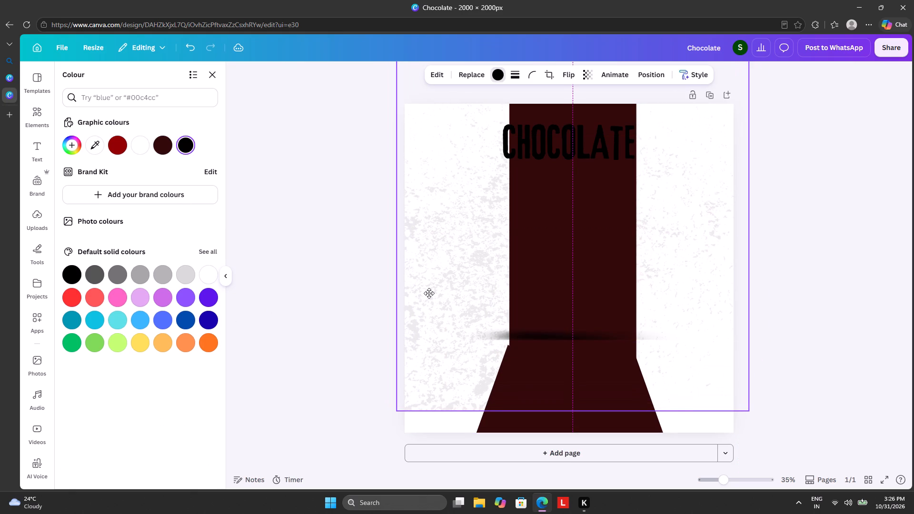
{"action": "left_click_drag", "start_coordinate": [429, 293], "coordinate": [429, 291]}
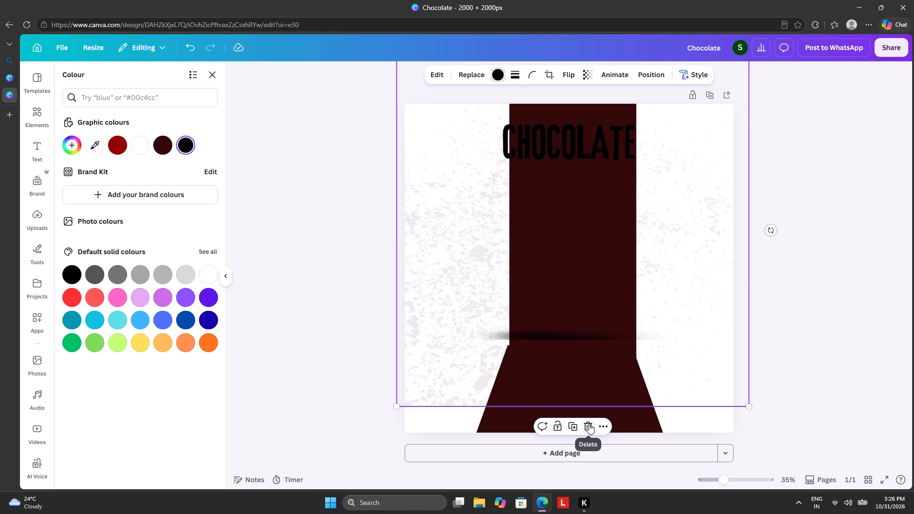
{"action": "left_click", "coordinate": [589, 423]}
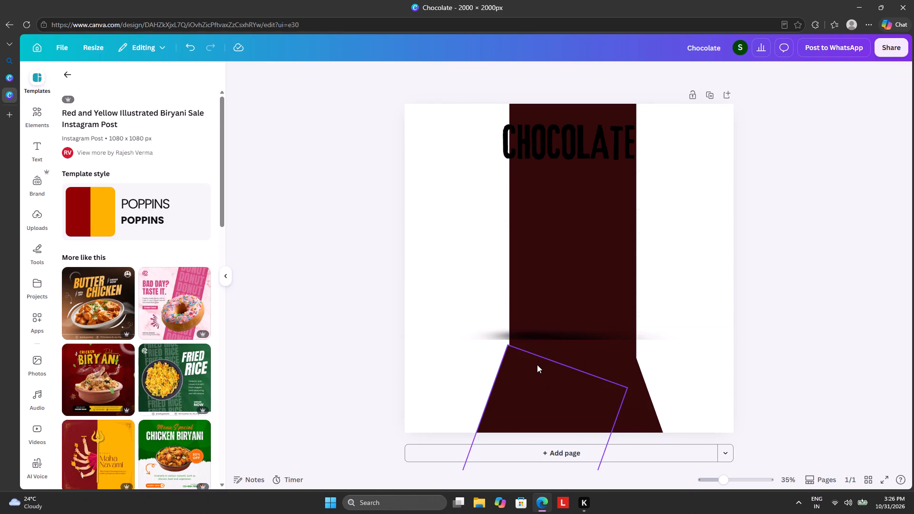
Move the short and wide black shadow strips slightly down to align with the fold where the brown panel meets the floor.
{"action": "left_click_drag", "start_coordinate": [554, 336], "coordinate": [560, 346]}
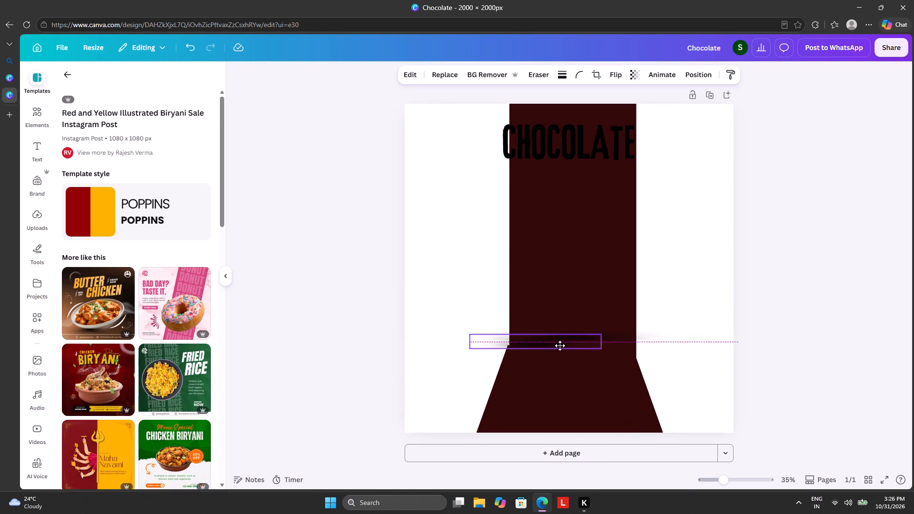
{"action": "left_click_drag", "start_coordinate": [560, 346], "coordinate": [570, 344]}
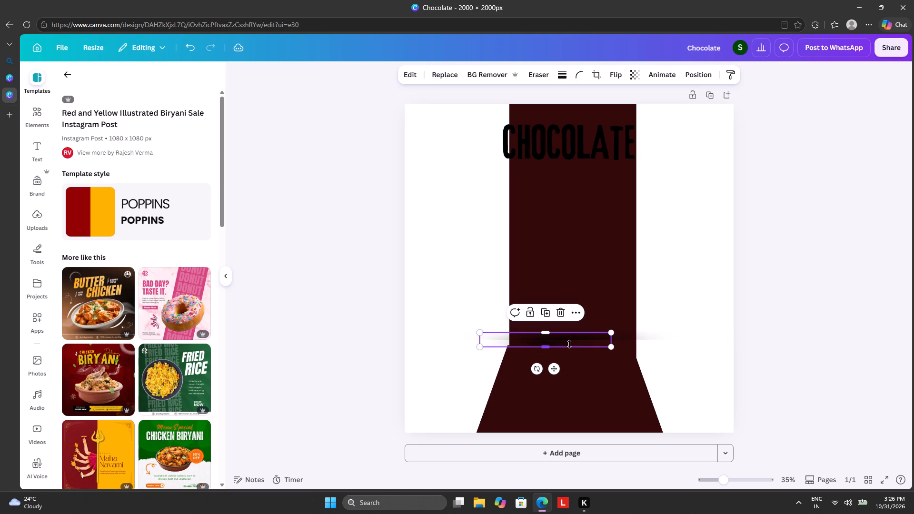
{"action": "left_click", "coordinate": [797, 308]}
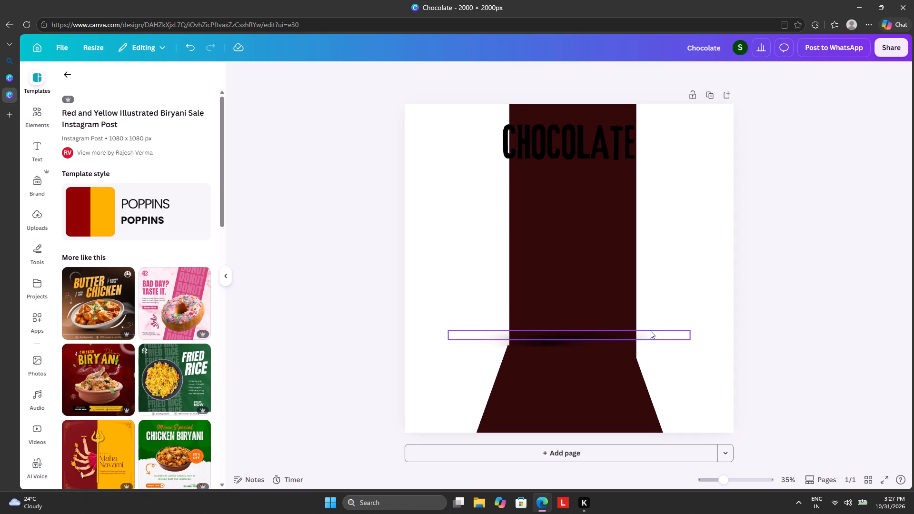
{"action": "left_click_drag", "start_coordinate": [640, 338], "coordinate": [640, 344]}
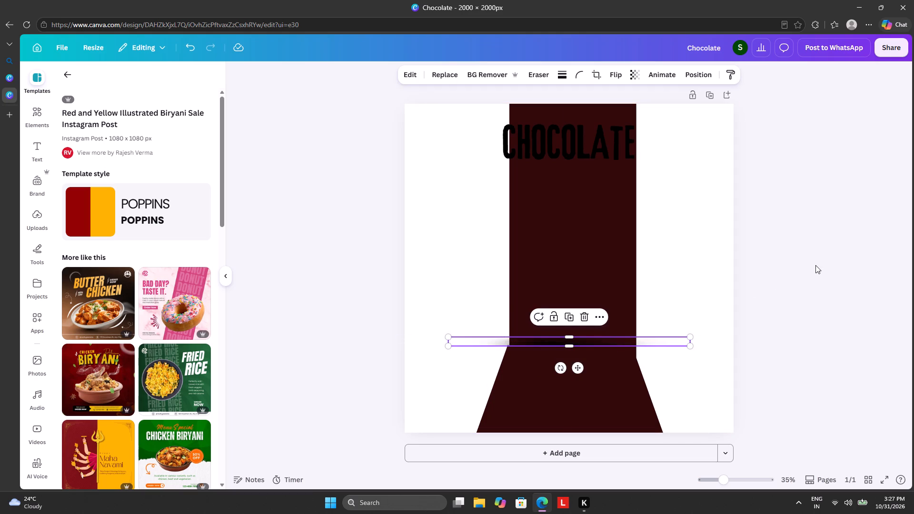
{"action": "left_click", "coordinate": [817, 263]}
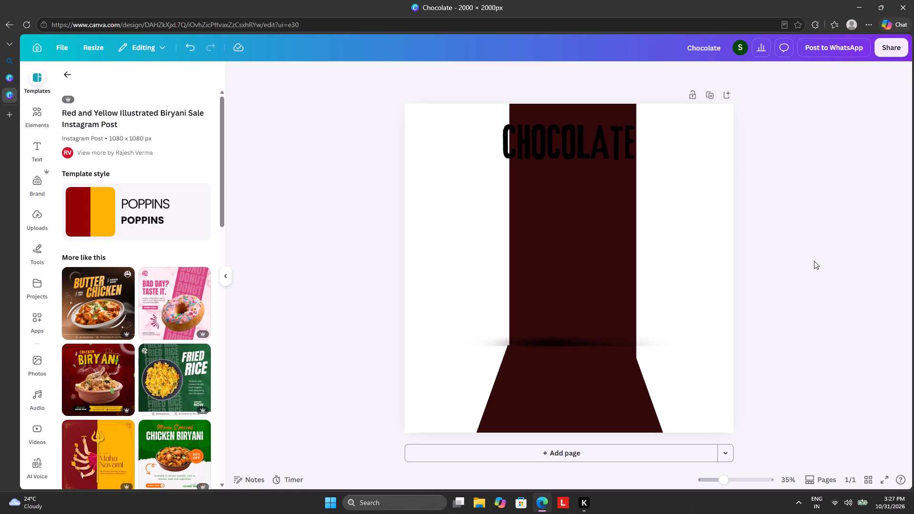
{"action": "left_click_drag", "start_coordinate": [572, 338], "coordinate": [571, 342]}
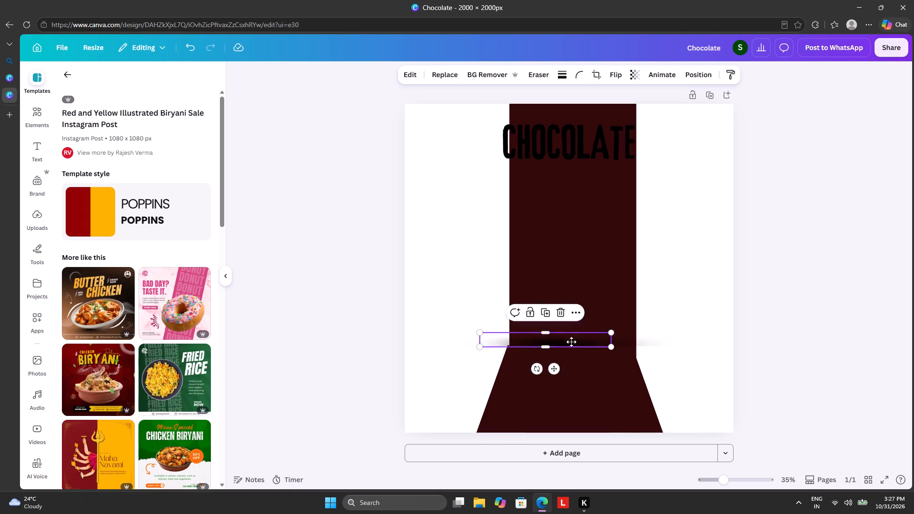
{"action": "left_click_drag", "start_coordinate": [571, 342], "coordinate": [571, 343]}
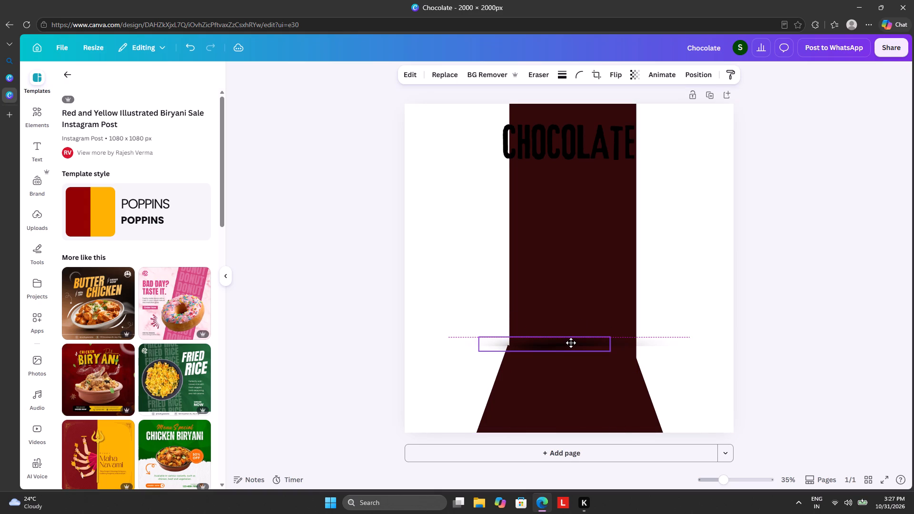
Reposition both shadows along the fold where the upright dark panel meets the floor panels, spanning the panel's width.
{"action": "left_click_drag", "start_coordinate": [571, 343], "coordinate": [561, 343]}
{"action": "left_click", "coordinate": [637, 339]}
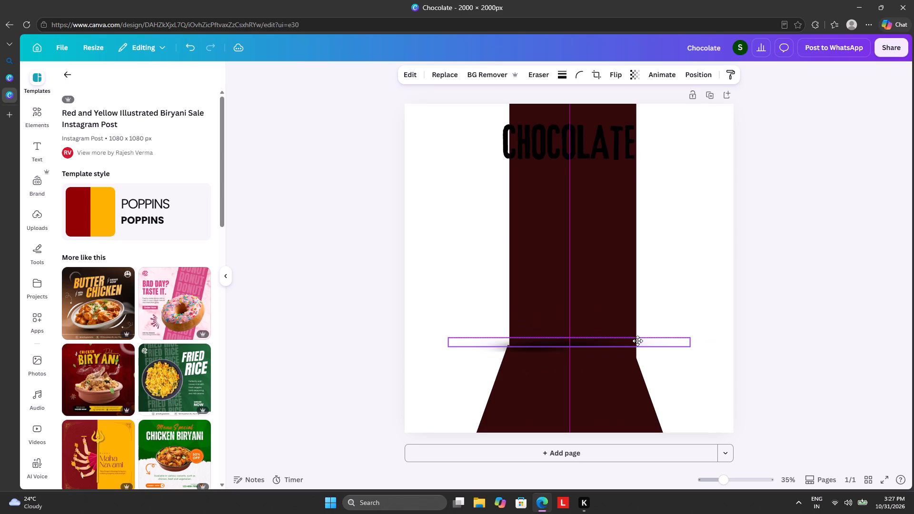
{"action": "left_click", "coordinate": [777, 313]}
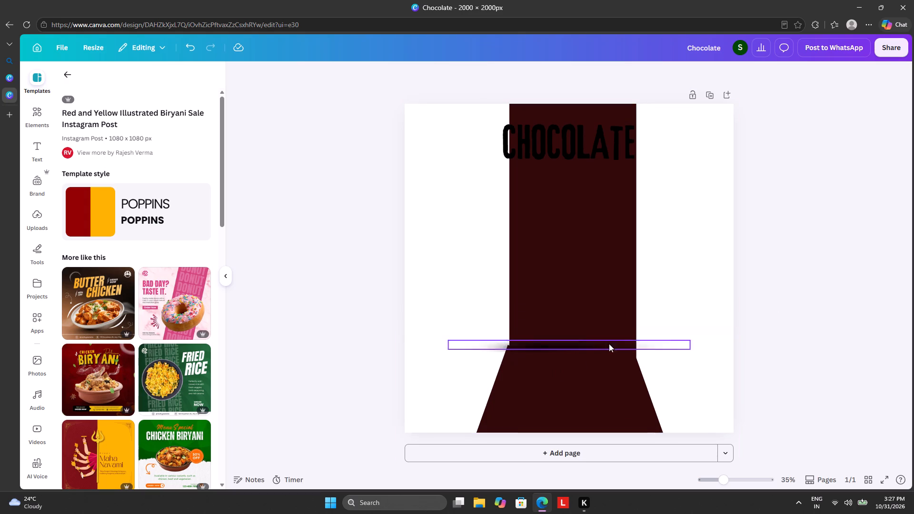
{"action": "left_click_drag", "start_coordinate": [587, 346], "coordinate": [641, 347]}
{"action": "left_click", "coordinate": [825, 336]}
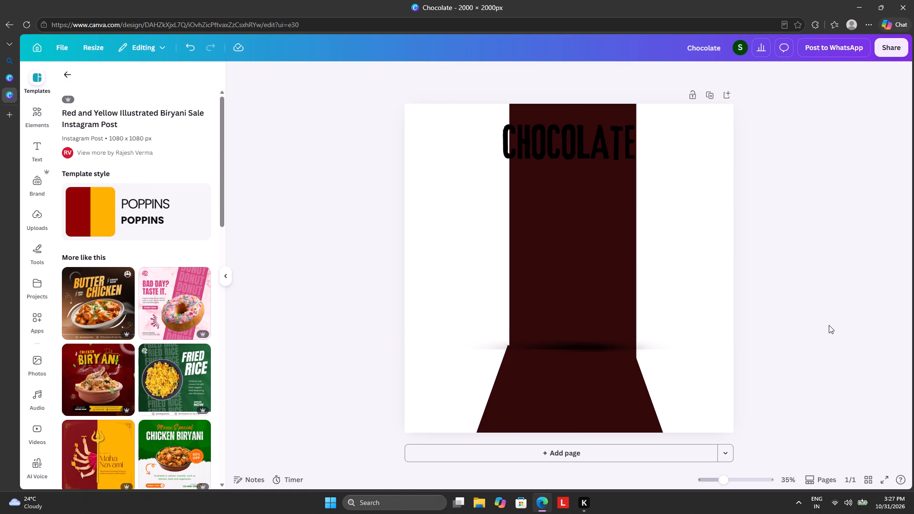
Browse the Handwriting fonts for the "CHOCOLATE" title, try Amsterdam Four, and apply Brittany instead.
{"action": "left_click", "coordinate": [543, 145]}
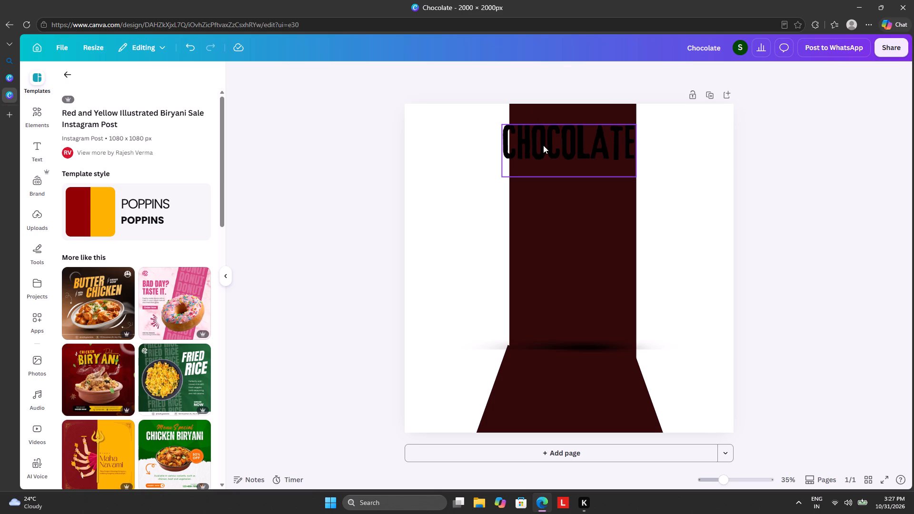
{"action": "left_click", "coordinate": [395, 71]}
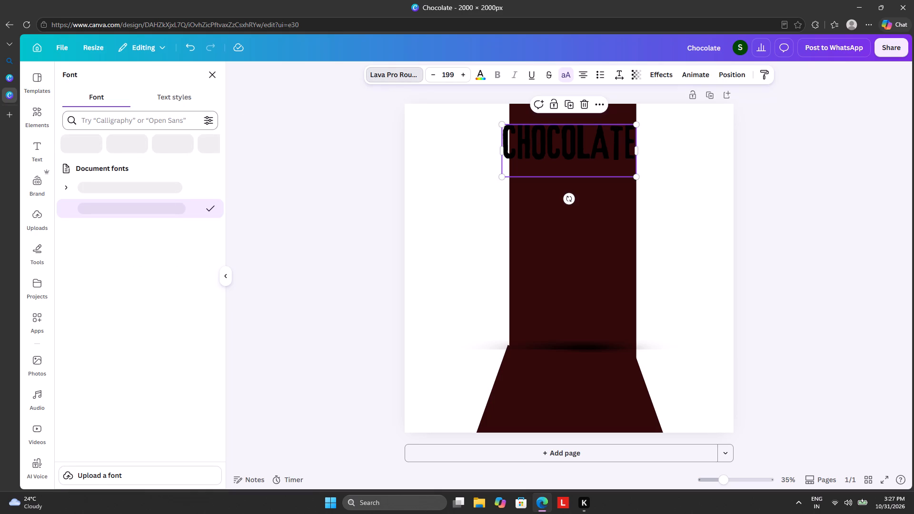
{"action": "left_click", "coordinate": [129, 122]}
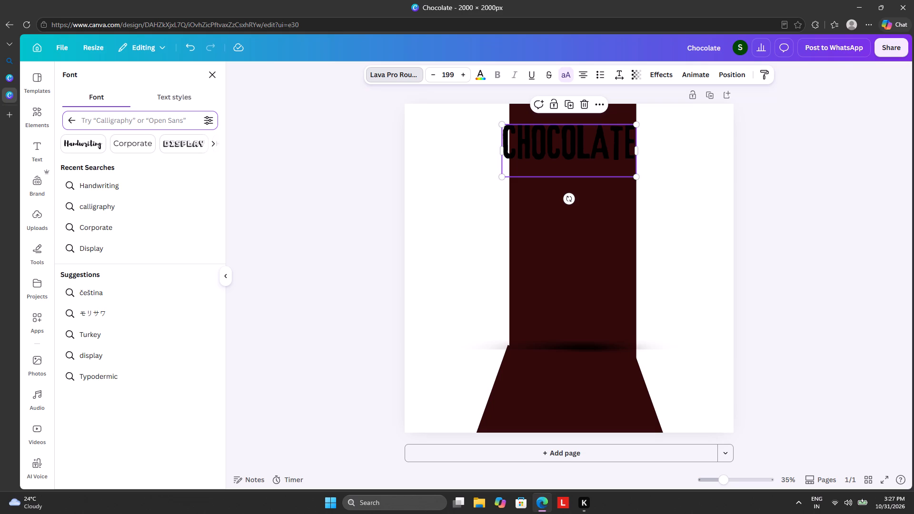
{"action": "left_click", "coordinate": [80, 139]}
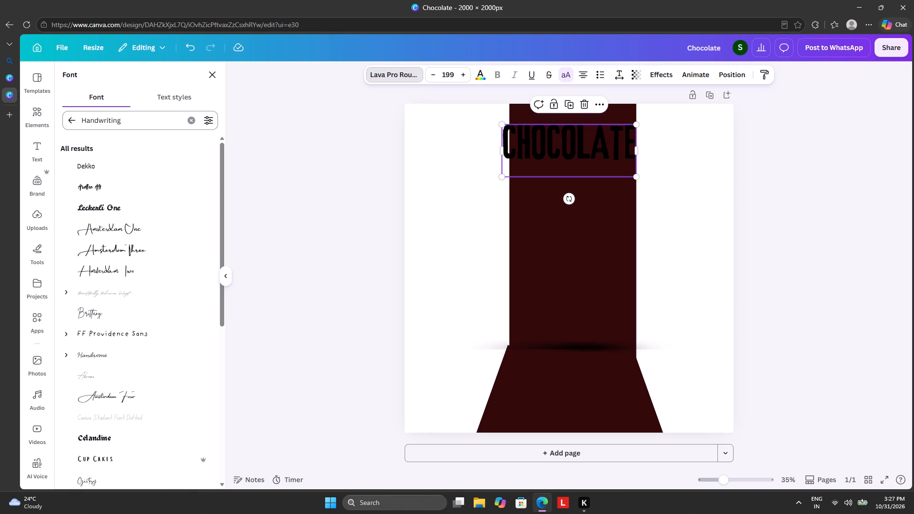
{"action": "left_click", "coordinate": [99, 394]}
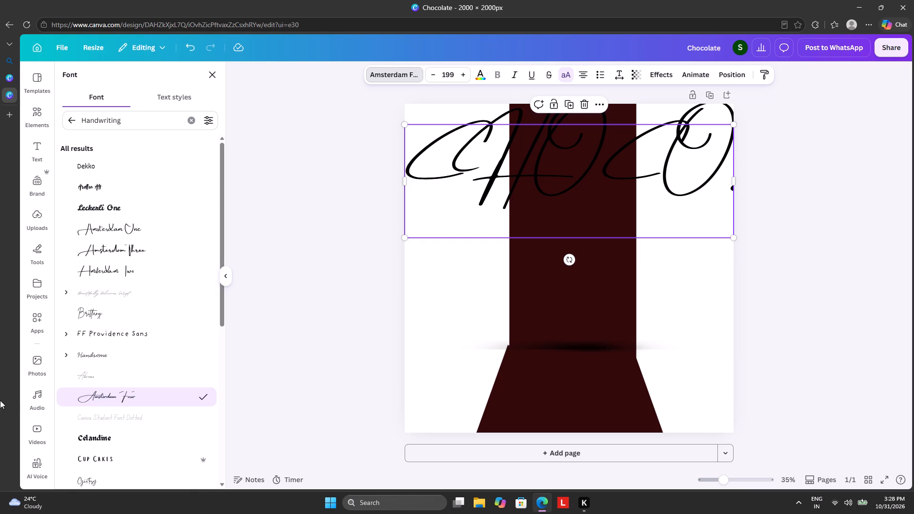
{"action": "left_click", "coordinate": [139, 313]}
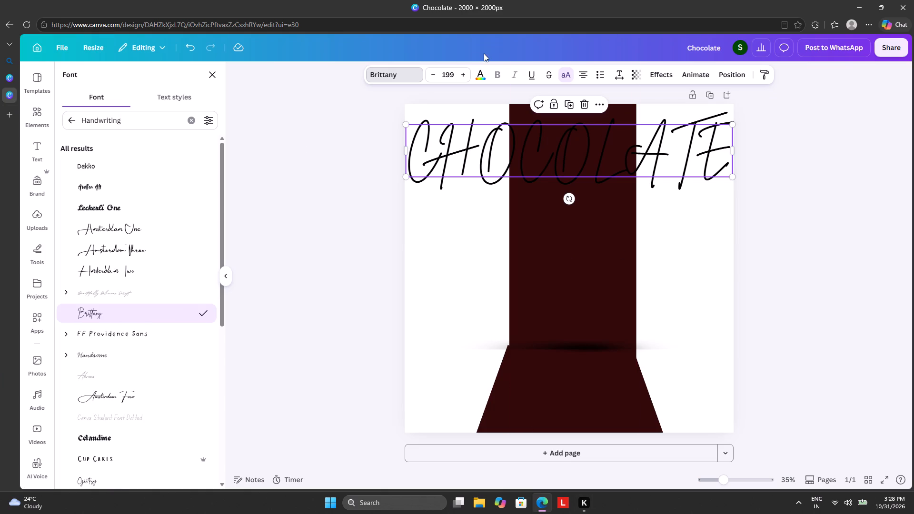
Reduce the "CHOCOLATE" title's font size to 179.
{"action": "left_click", "coordinate": [436, 70]}
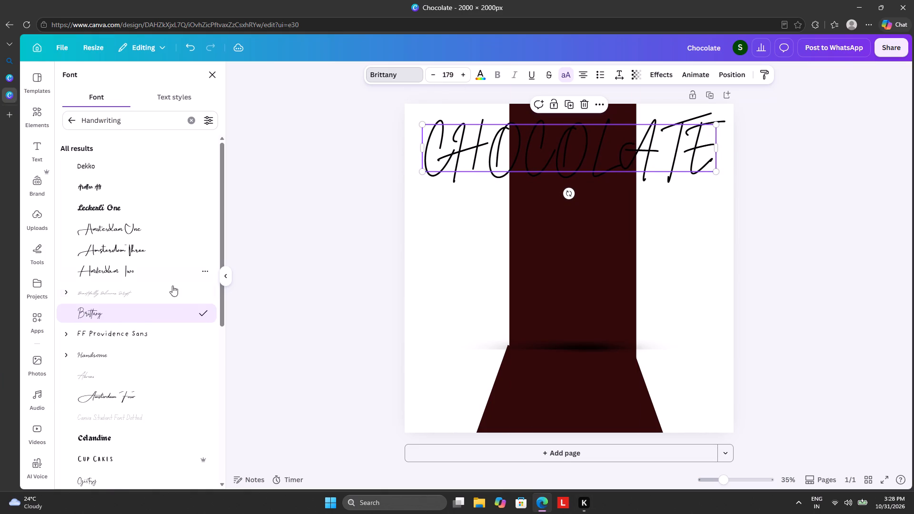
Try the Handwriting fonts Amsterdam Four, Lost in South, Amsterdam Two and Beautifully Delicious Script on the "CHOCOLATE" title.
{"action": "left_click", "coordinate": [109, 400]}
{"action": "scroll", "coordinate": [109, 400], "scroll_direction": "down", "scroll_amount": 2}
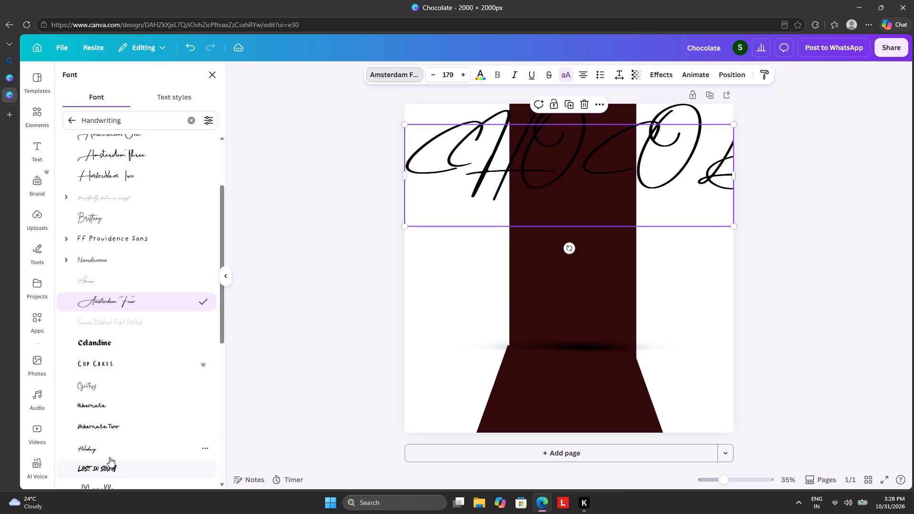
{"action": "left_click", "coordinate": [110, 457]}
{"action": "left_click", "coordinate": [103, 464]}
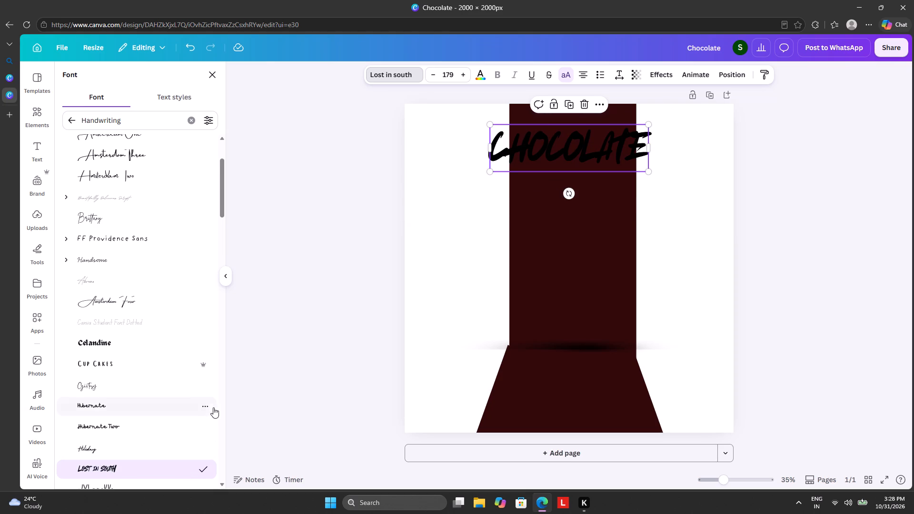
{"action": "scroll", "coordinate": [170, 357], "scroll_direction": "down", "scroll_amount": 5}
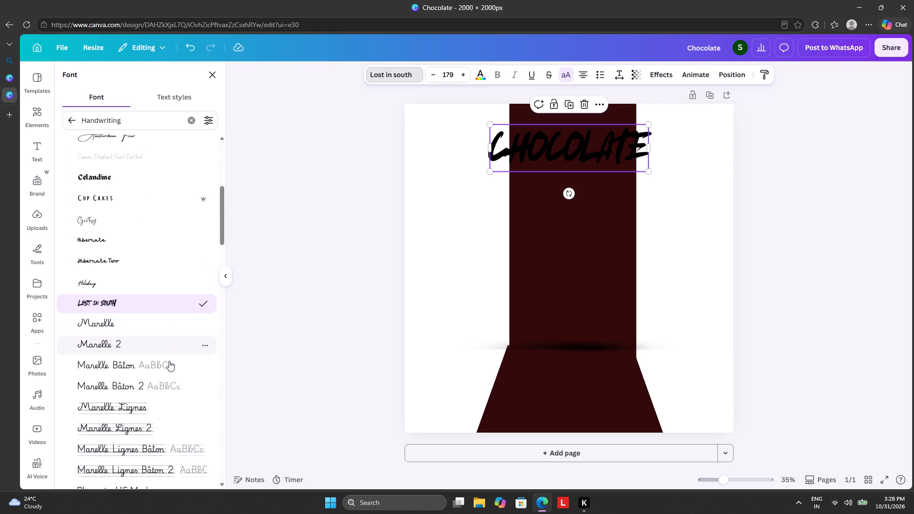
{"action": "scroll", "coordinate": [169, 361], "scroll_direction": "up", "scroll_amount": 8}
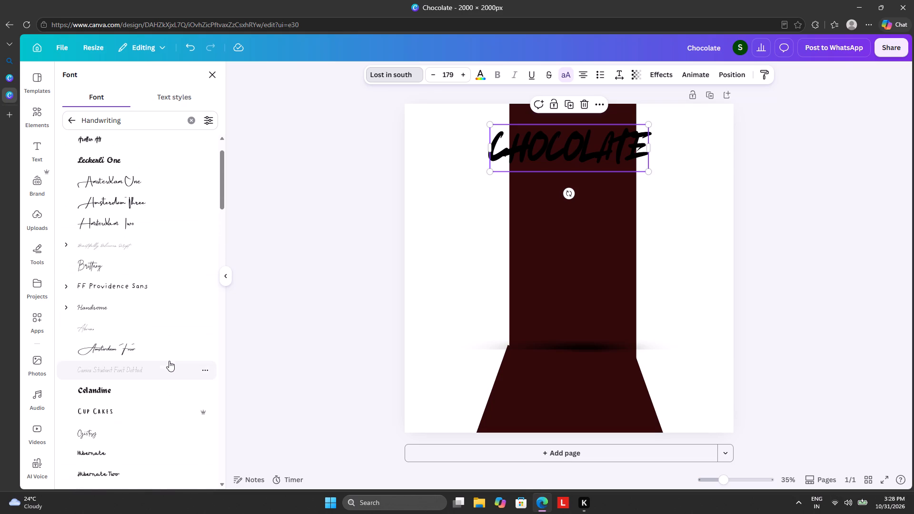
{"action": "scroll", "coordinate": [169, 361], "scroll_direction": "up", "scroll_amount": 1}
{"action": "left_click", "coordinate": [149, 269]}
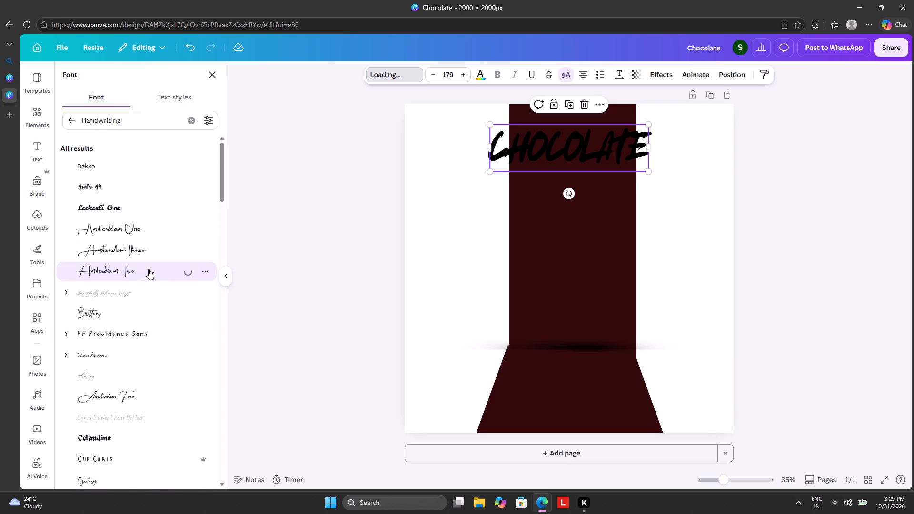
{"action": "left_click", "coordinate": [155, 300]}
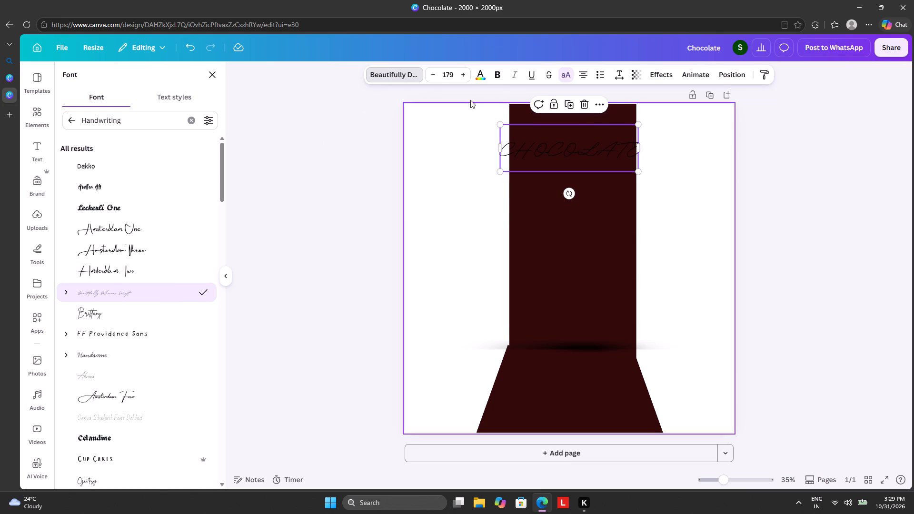
Change the "CHOCOLATE" title's text colour to white.
{"action": "left_click", "coordinate": [481, 77]}
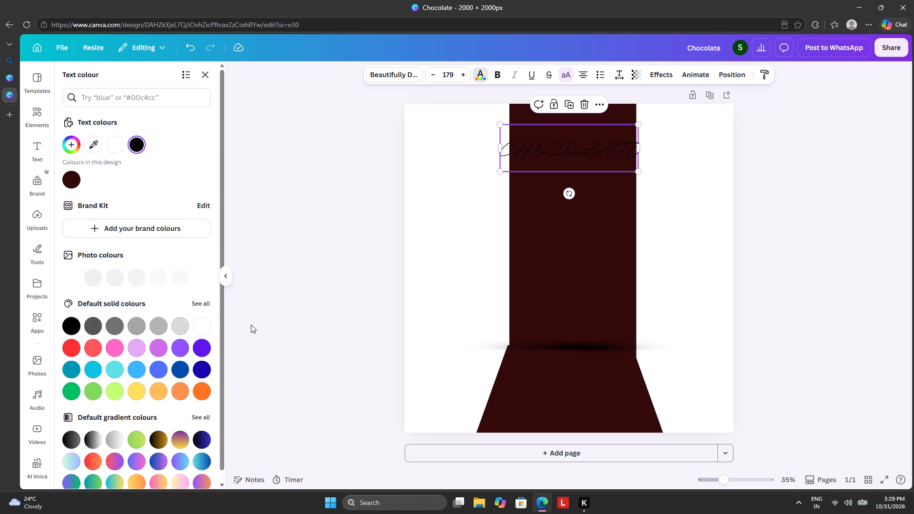
{"action": "left_click", "coordinate": [198, 324]}
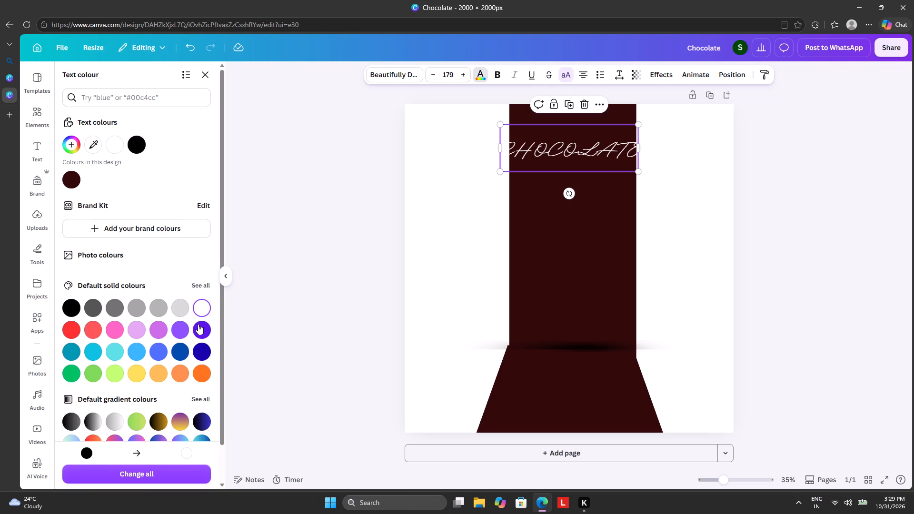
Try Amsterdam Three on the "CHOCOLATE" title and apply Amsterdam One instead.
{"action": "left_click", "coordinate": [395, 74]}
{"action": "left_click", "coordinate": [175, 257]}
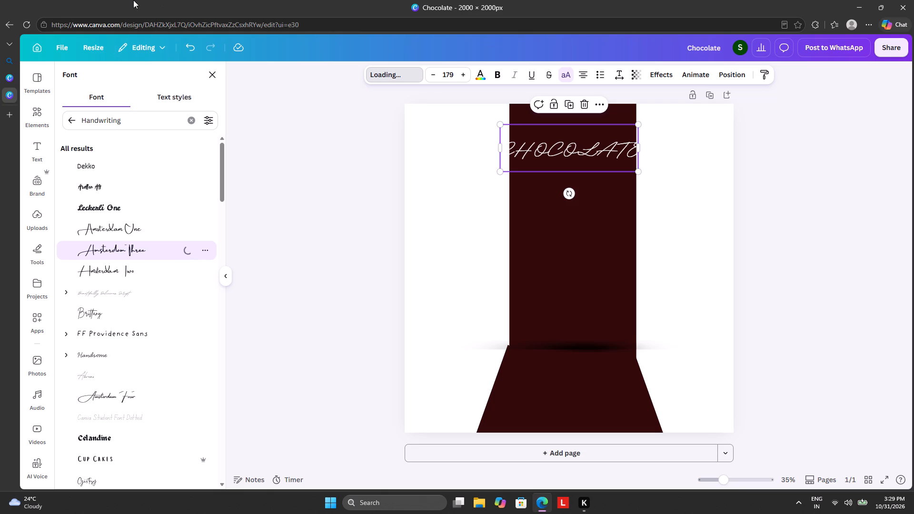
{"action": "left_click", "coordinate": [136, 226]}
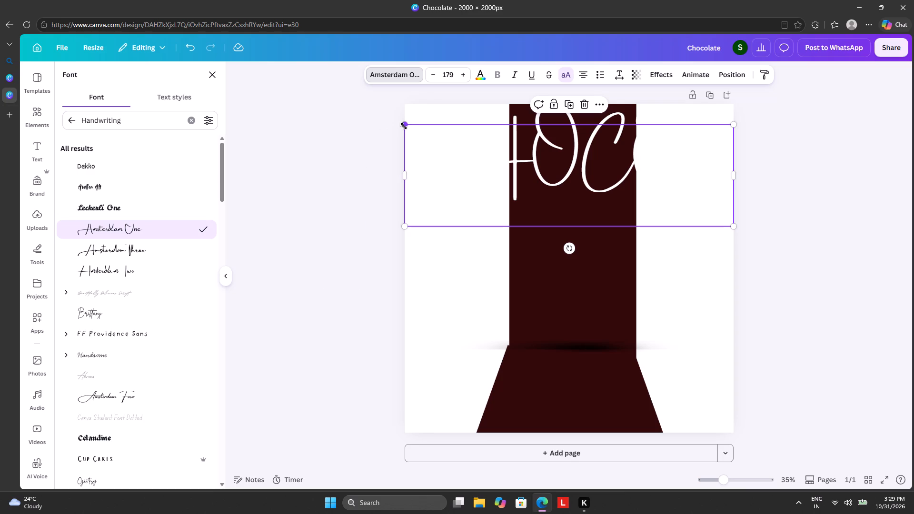
Scale the "CHOCOLATE" title down to font size 47 and move it to the upper part of the upright dark panel.
{"action": "left_click_drag", "start_coordinate": [405, 126], "coordinate": [576, 169]}
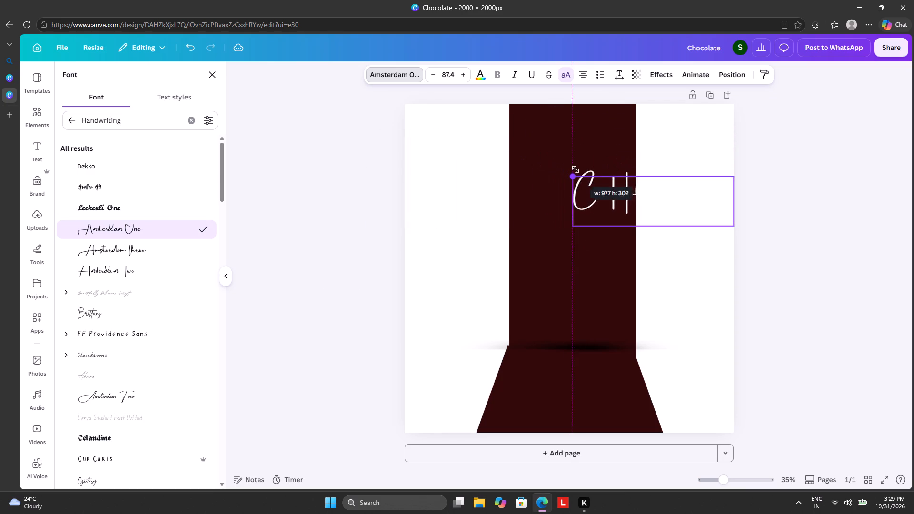
{"action": "left_click_drag", "start_coordinate": [576, 169], "coordinate": [593, 179]}
{"action": "left_click_drag", "start_coordinate": [656, 211], "coordinate": [544, 185]}
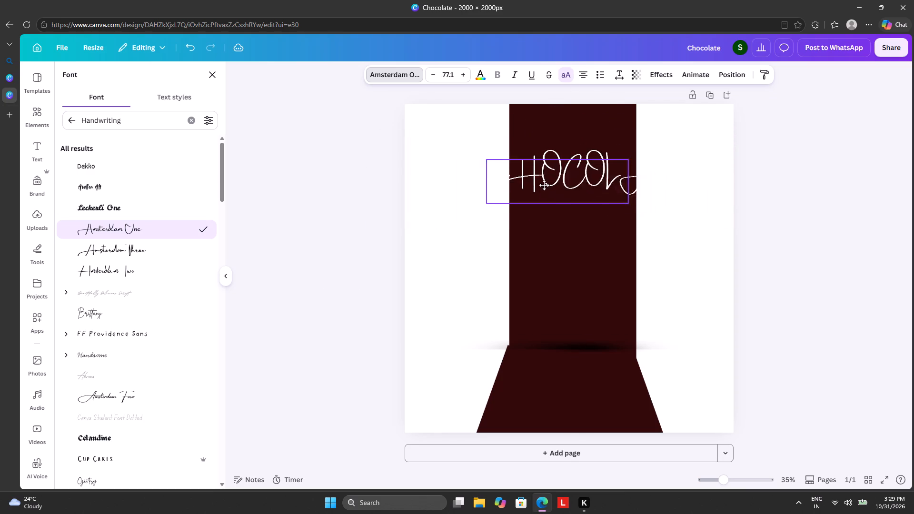
{"action": "left_click_drag", "start_coordinate": [544, 185], "coordinate": [539, 183]}
{"action": "left_click_drag", "start_coordinate": [478, 157], "coordinate": [533, 169]}
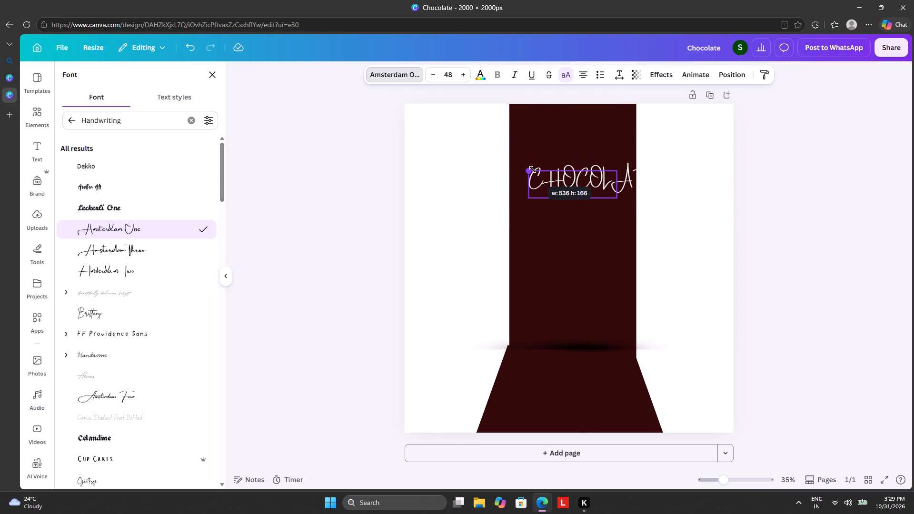
{"action": "left_click_drag", "start_coordinate": [533, 169], "coordinate": [535, 169]}
{"action": "left_click_drag", "start_coordinate": [549, 186], "coordinate": [502, 171]}
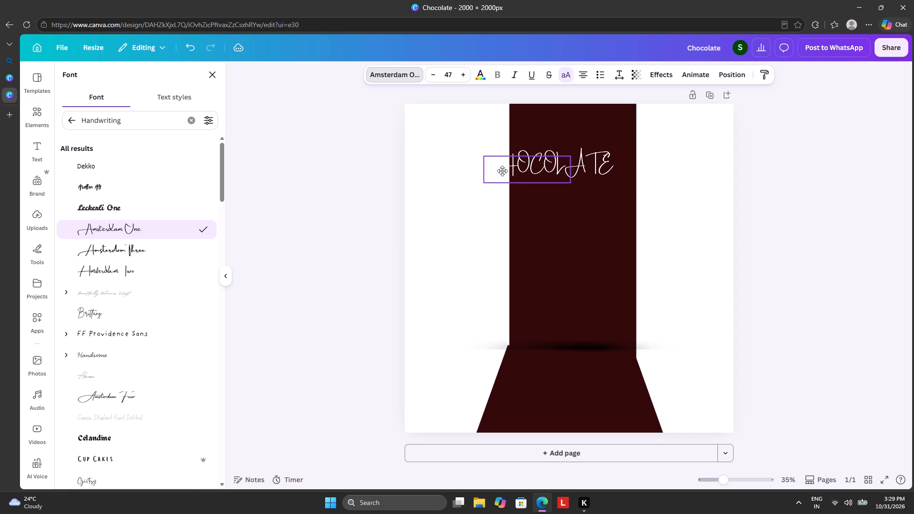
{"action": "left_click_drag", "start_coordinate": [502, 171], "coordinate": [510, 172]}
Adjust the title text box's width so that "CHOCOLATE" fits on a single line.
{"action": "left_click", "coordinate": [615, 161]}
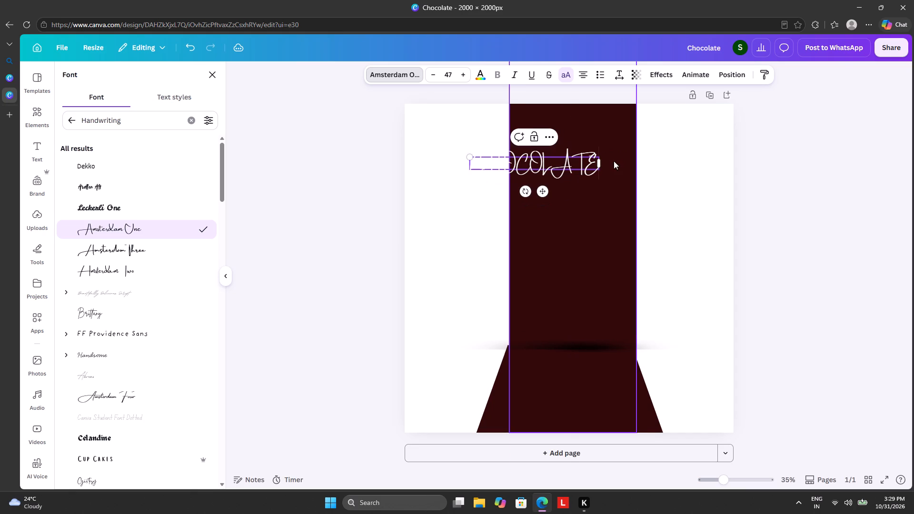
{"action": "left_click", "coordinate": [600, 162]}
{"action": "left_click_drag", "start_coordinate": [602, 160], "coordinate": [585, 170]}
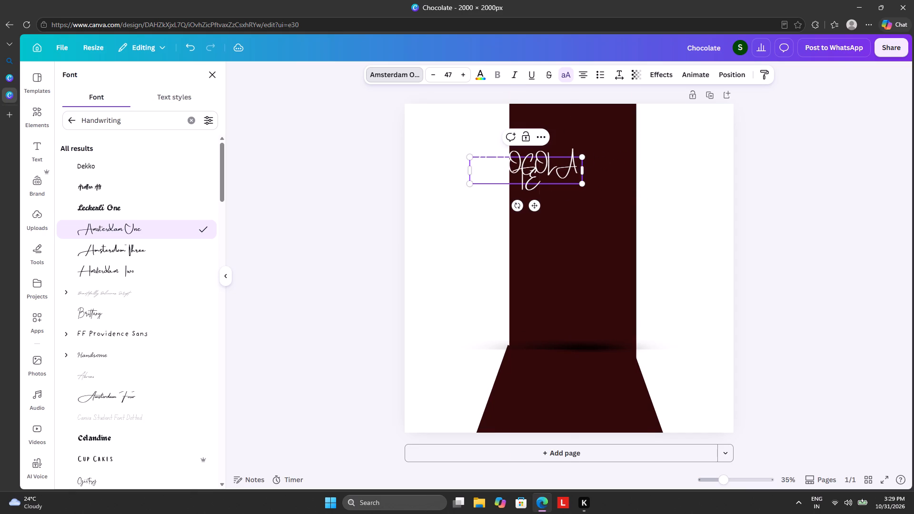
{"action": "left_click_drag", "start_coordinate": [585, 167], "coordinate": [613, 158]}
Edit the title text on the dark panel, shortening "CHOCOLATE" to "CH".
{"action": "left_click", "coordinate": [598, 159]}
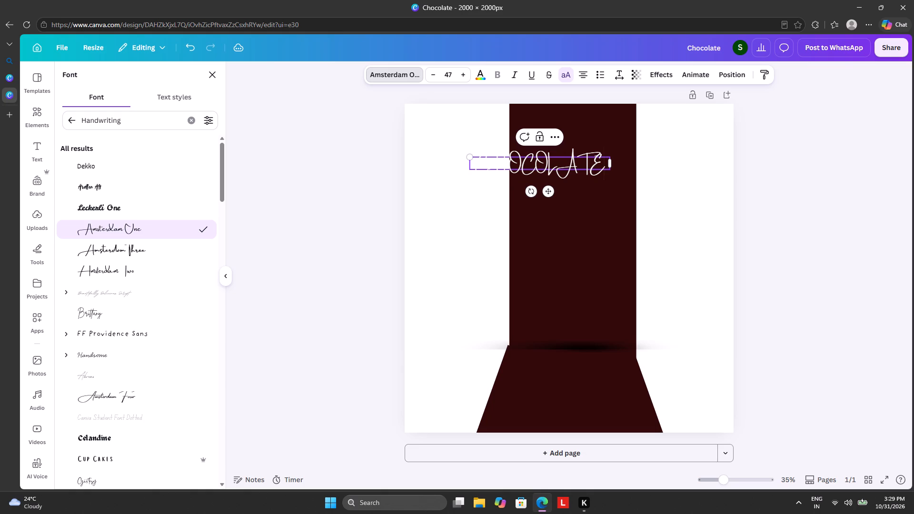
{"action": "key", "text": "BackSpace"}
{"action": "key", "text": "BackSpace"}
{"action": "key", "text": "BackSpace"}
{"action": "key", "text": "BackSpace"}
{"action": "key", "text": "BackSpace"}
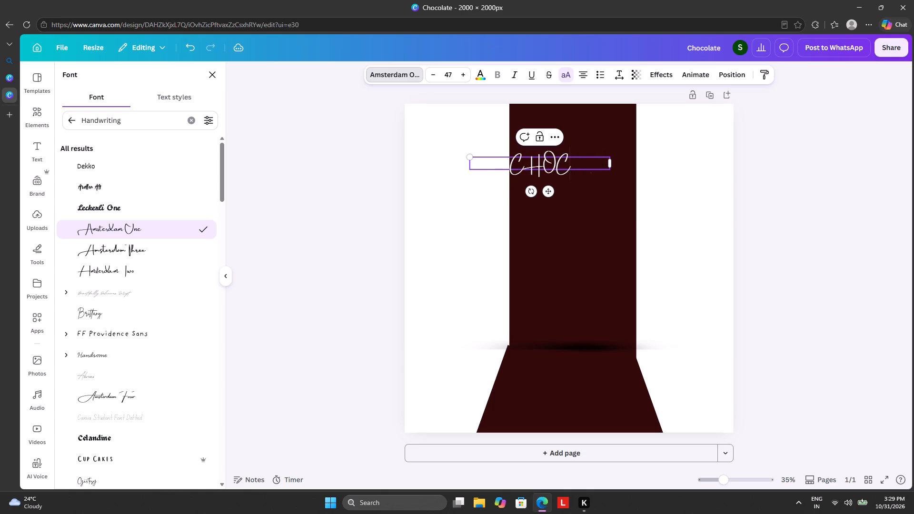
{"action": "key", "text": "BackSpace"}
{"action": "key", "text": "BackSpace"}
{"action": "key", "text": "BackSpace"}
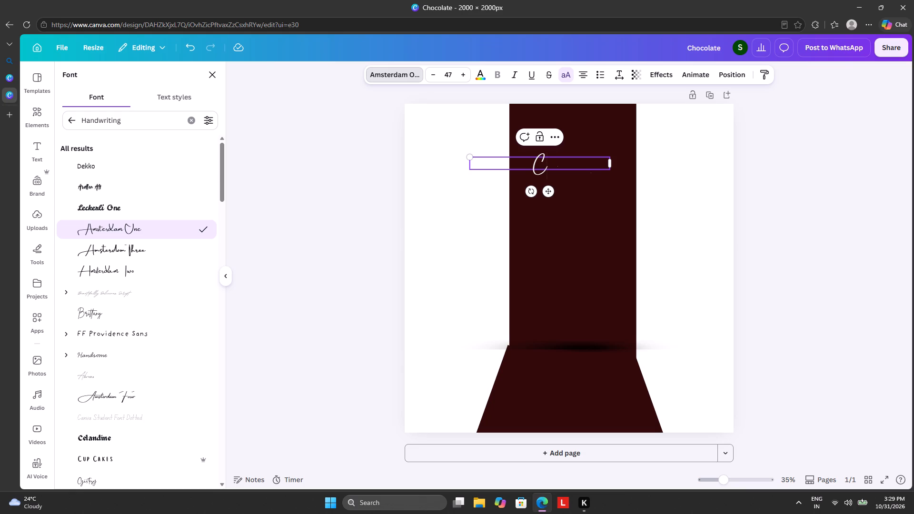
{"action": "key", "text": "h"}
{"action": "key", "text": "BackSpace"}
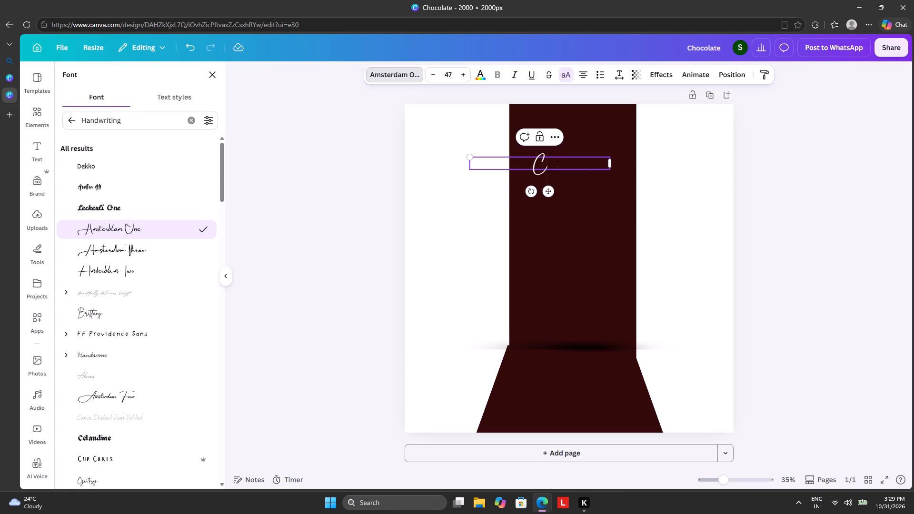
{"action": "key", "text": "h"}
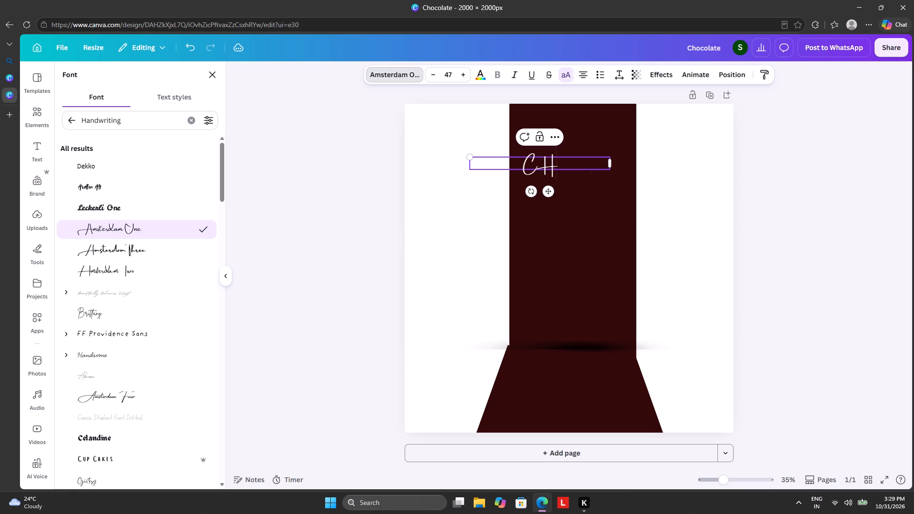
Try Amsterdam Three, Amsterdam Two, Brittany, FF Providence Sans and Lost in South on the "CH" text, and apply Marelle instead.
{"action": "left_click", "coordinate": [118, 249]}
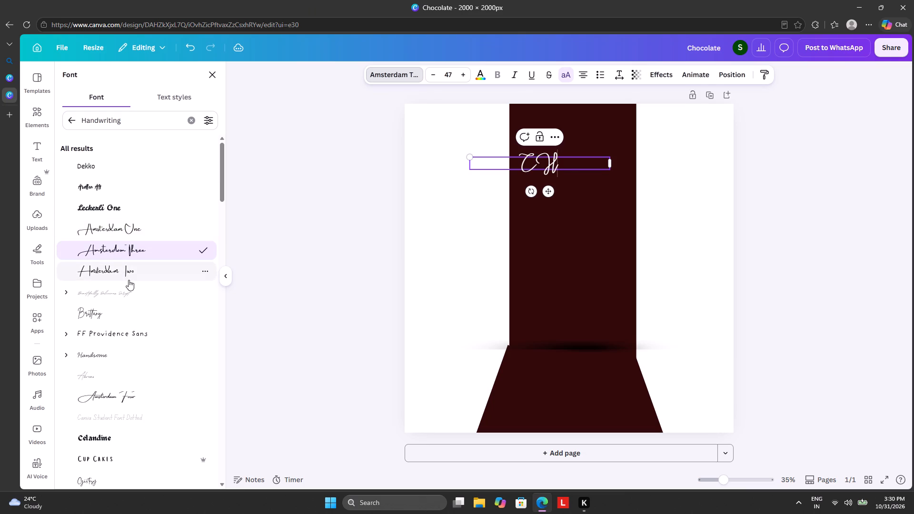
{"action": "left_click", "coordinate": [129, 280]}
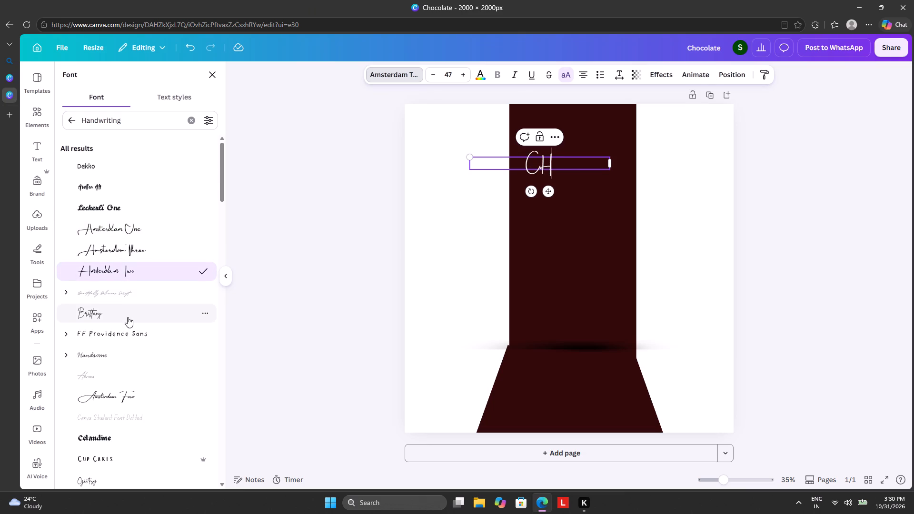
{"action": "left_click", "coordinate": [128, 317]}
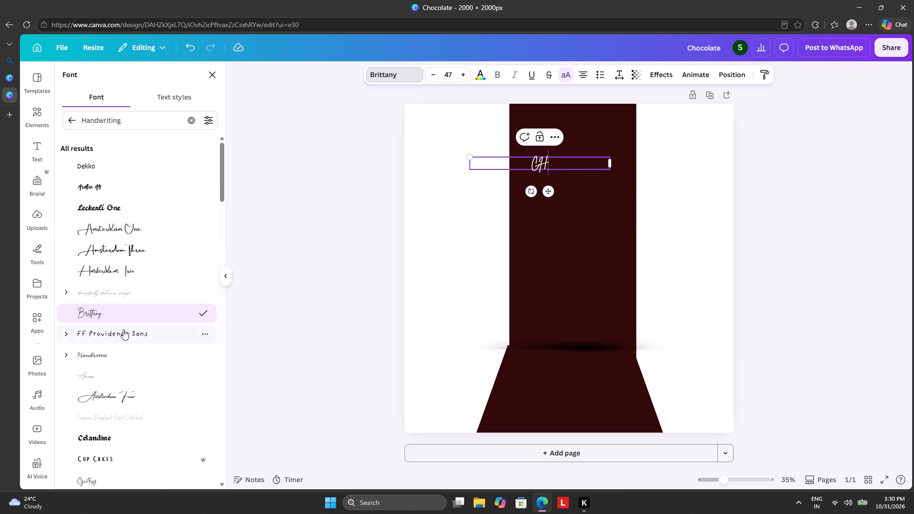
{"action": "left_click", "coordinate": [123, 329]}
{"action": "scroll", "coordinate": [116, 358], "scroll_direction": "down", "scroll_amount": 6}
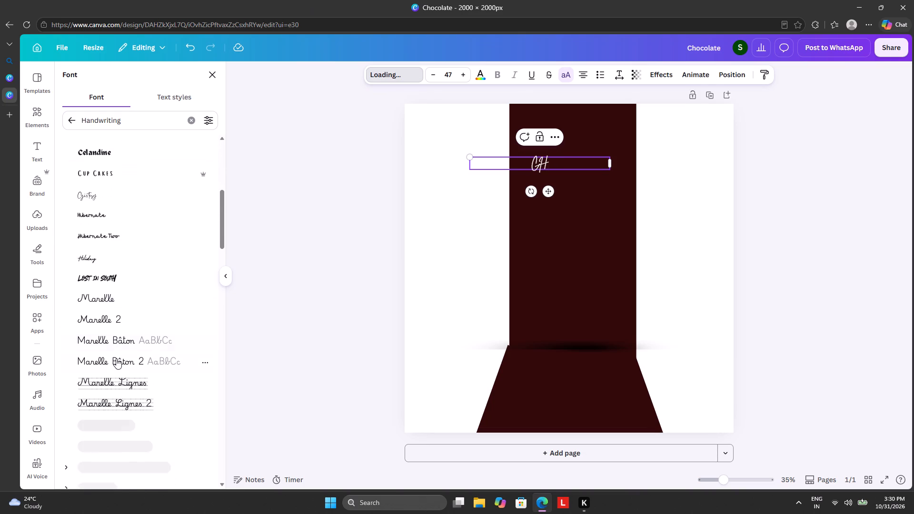
{"action": "left_click", "coordinate": [106, 277]}
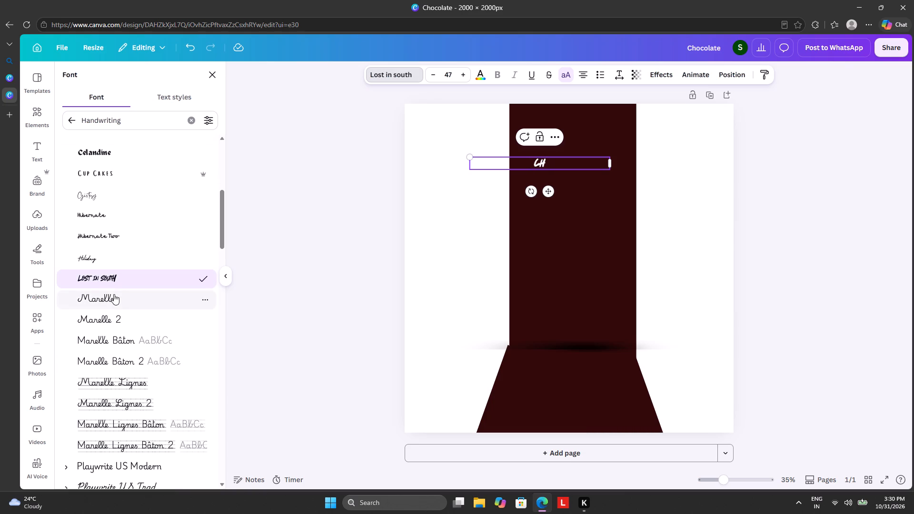
{"action": "left_click", "coordinate": [114, 294]}
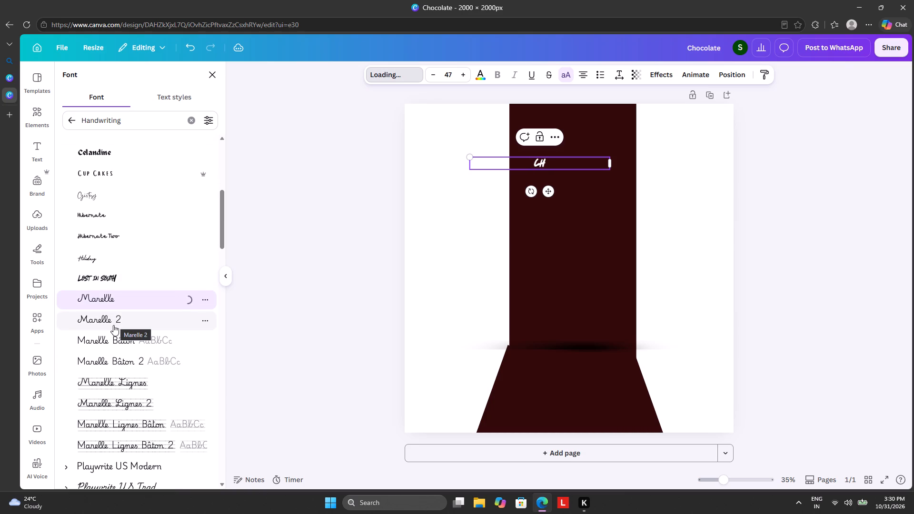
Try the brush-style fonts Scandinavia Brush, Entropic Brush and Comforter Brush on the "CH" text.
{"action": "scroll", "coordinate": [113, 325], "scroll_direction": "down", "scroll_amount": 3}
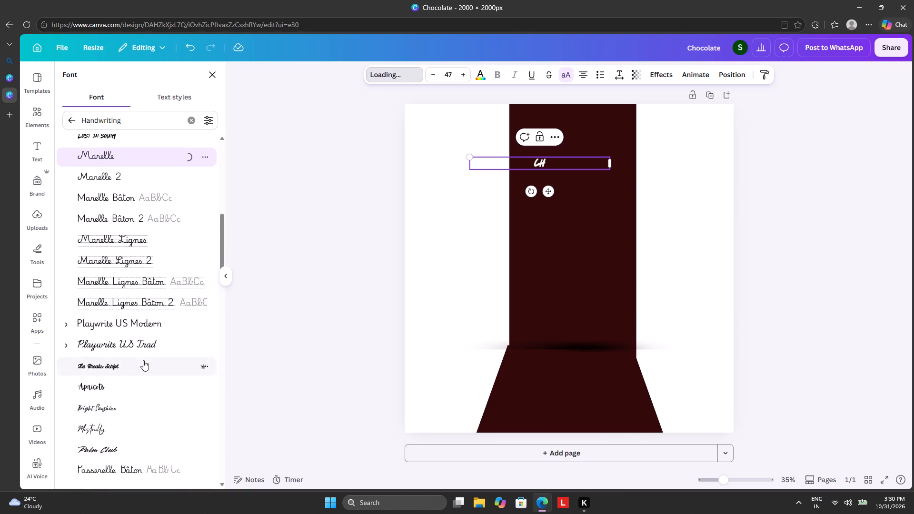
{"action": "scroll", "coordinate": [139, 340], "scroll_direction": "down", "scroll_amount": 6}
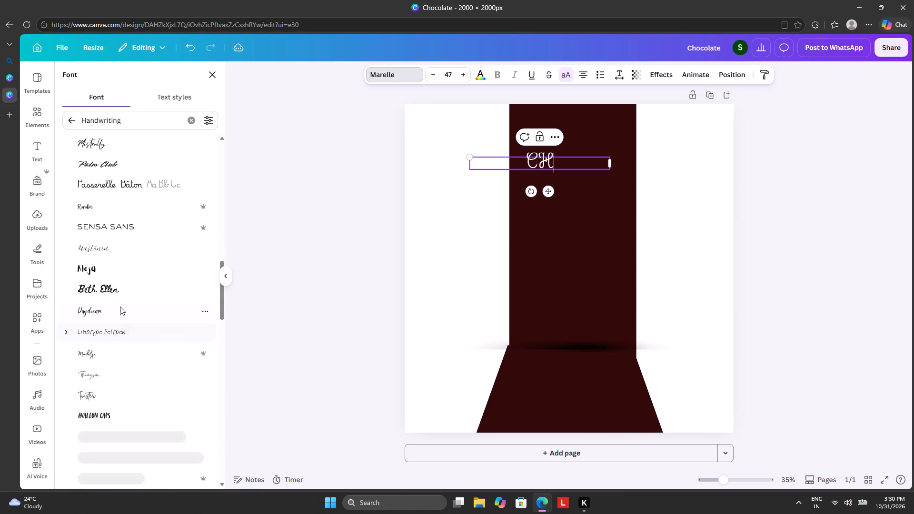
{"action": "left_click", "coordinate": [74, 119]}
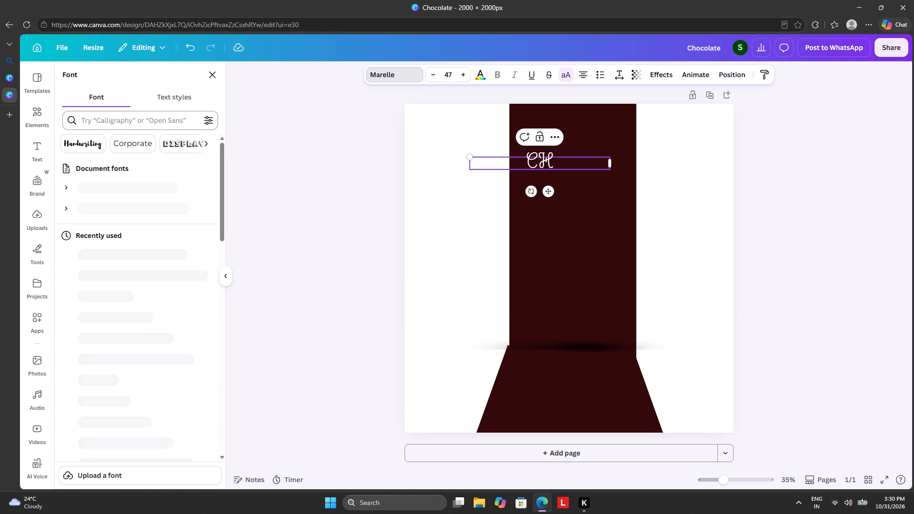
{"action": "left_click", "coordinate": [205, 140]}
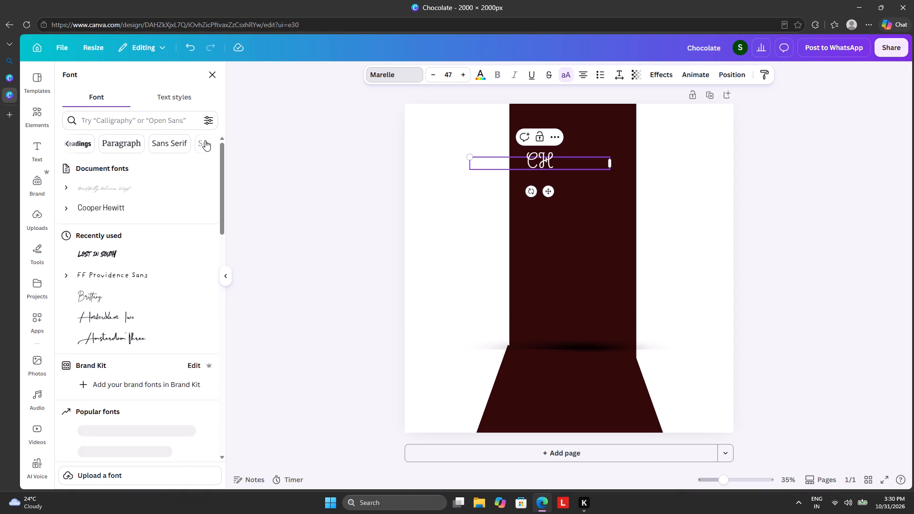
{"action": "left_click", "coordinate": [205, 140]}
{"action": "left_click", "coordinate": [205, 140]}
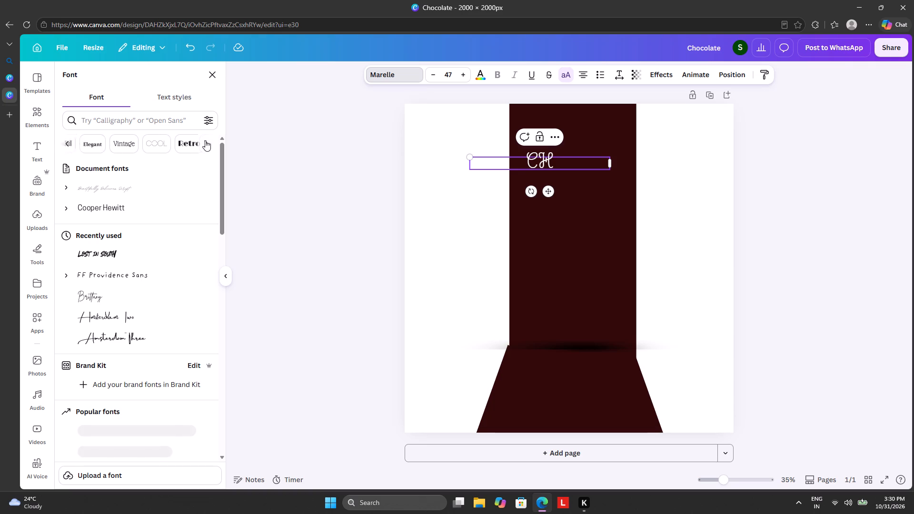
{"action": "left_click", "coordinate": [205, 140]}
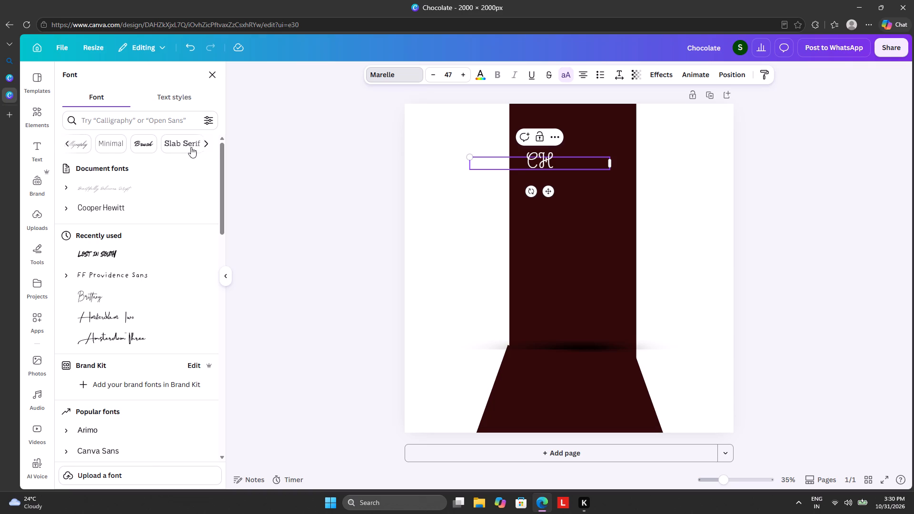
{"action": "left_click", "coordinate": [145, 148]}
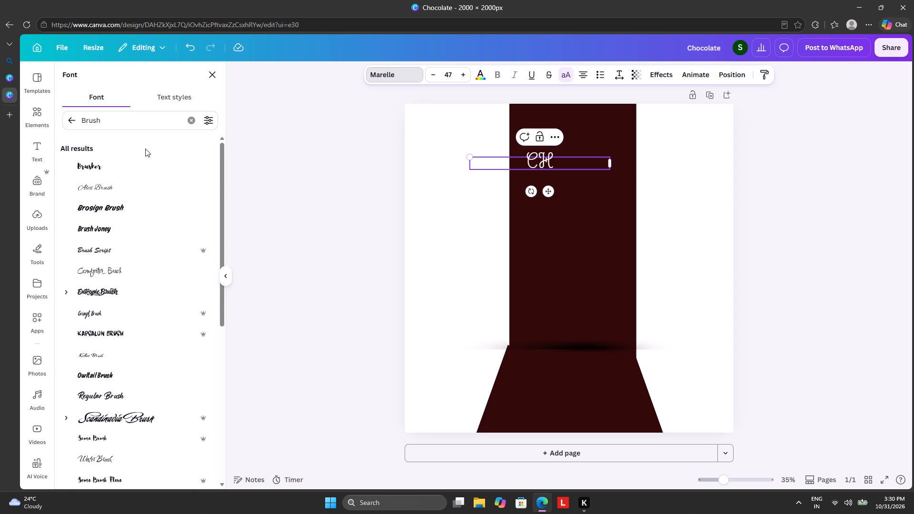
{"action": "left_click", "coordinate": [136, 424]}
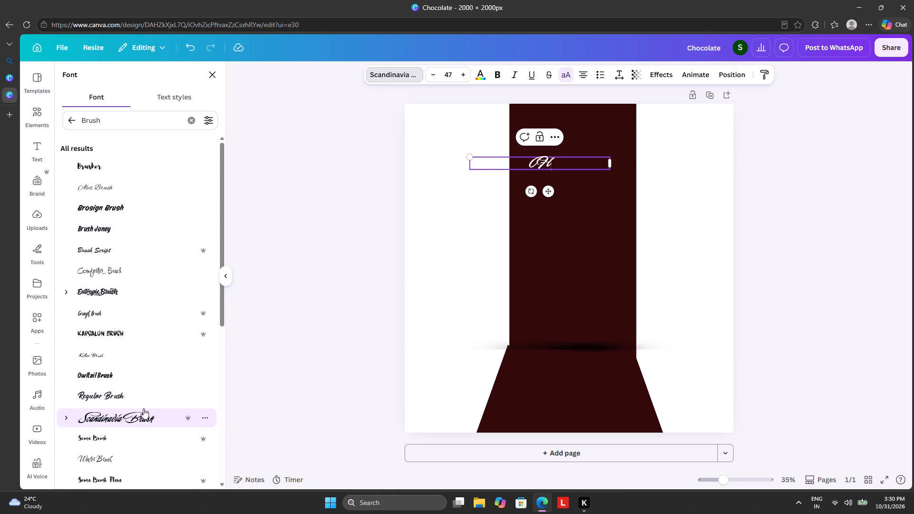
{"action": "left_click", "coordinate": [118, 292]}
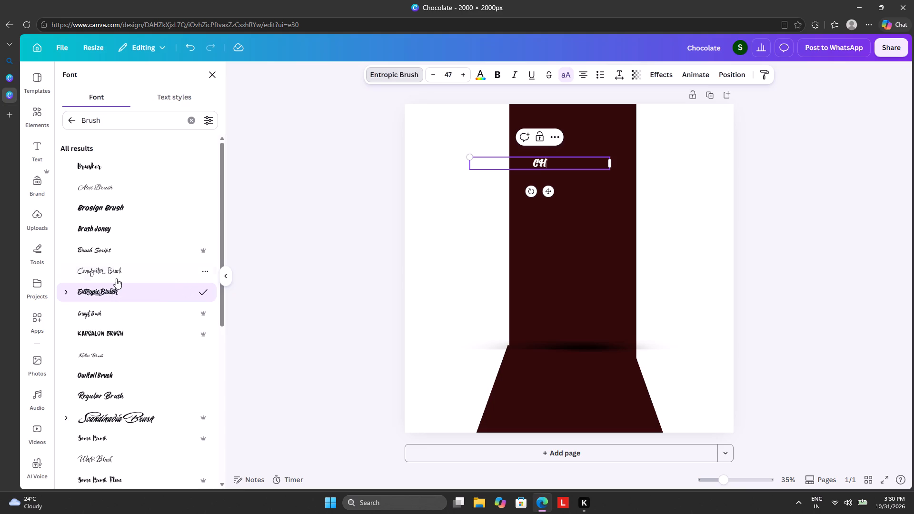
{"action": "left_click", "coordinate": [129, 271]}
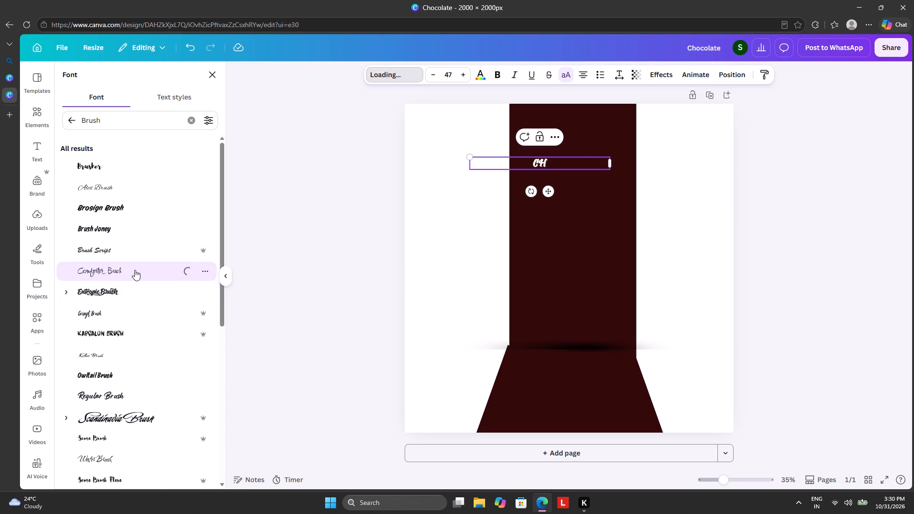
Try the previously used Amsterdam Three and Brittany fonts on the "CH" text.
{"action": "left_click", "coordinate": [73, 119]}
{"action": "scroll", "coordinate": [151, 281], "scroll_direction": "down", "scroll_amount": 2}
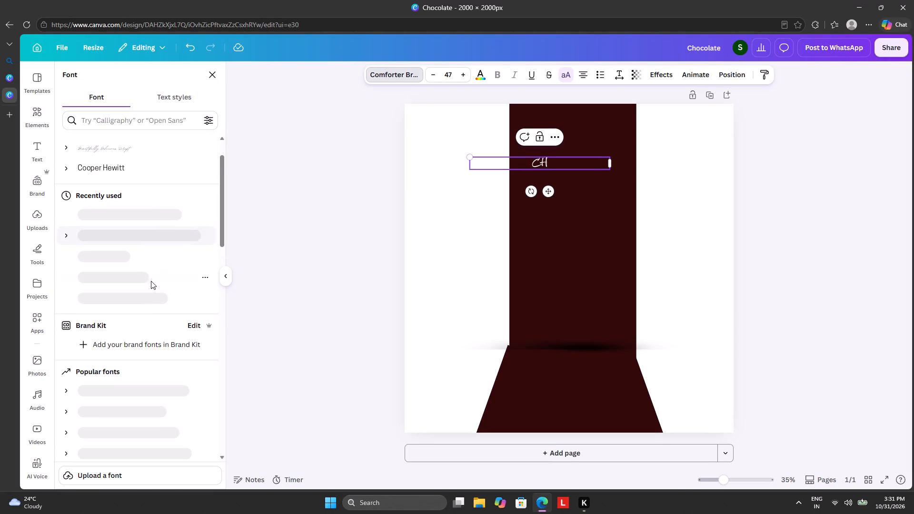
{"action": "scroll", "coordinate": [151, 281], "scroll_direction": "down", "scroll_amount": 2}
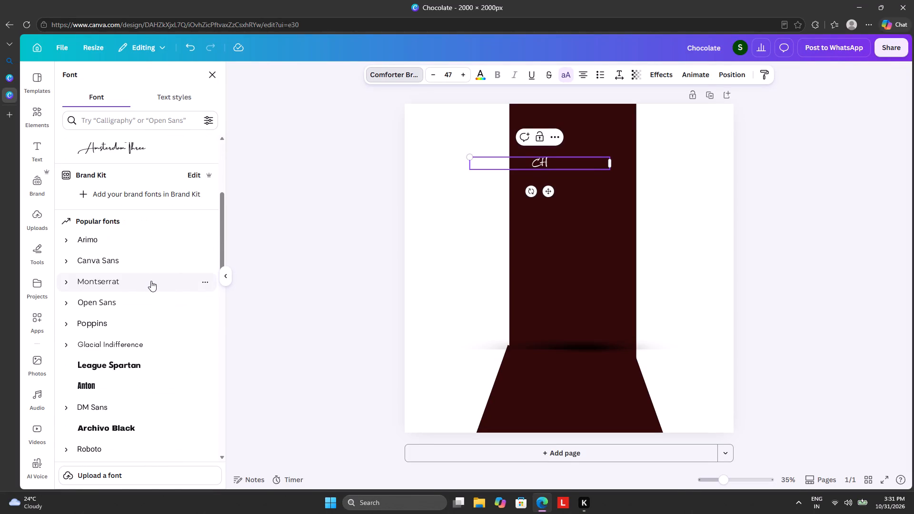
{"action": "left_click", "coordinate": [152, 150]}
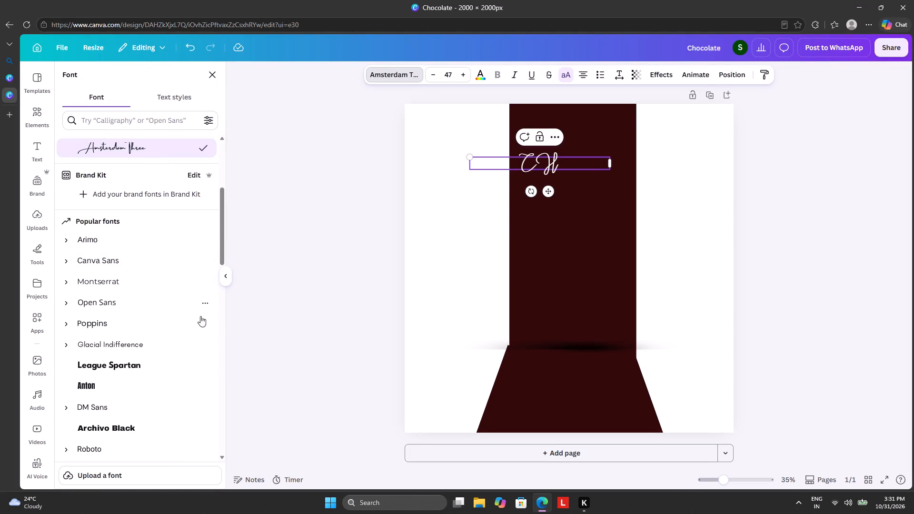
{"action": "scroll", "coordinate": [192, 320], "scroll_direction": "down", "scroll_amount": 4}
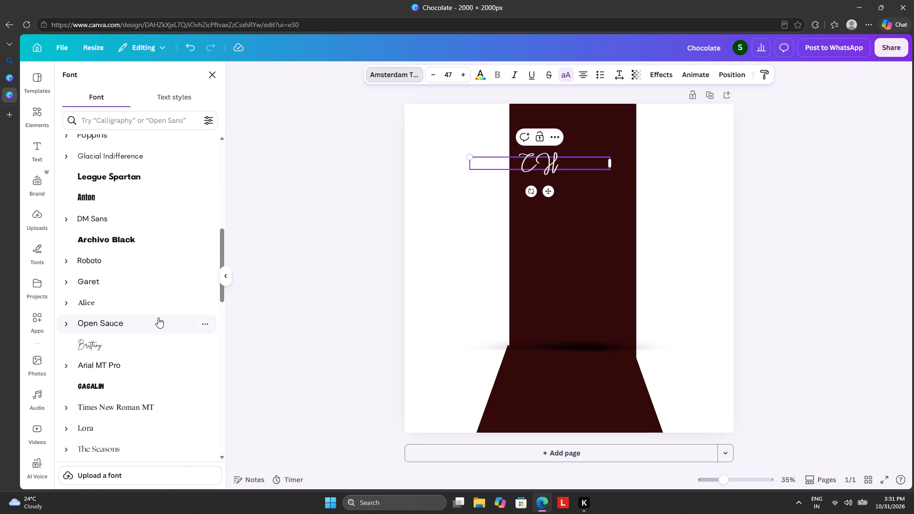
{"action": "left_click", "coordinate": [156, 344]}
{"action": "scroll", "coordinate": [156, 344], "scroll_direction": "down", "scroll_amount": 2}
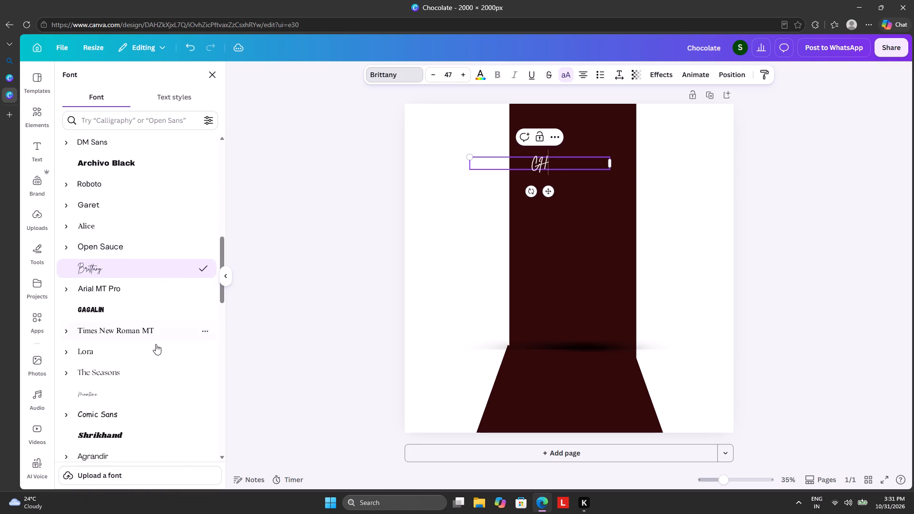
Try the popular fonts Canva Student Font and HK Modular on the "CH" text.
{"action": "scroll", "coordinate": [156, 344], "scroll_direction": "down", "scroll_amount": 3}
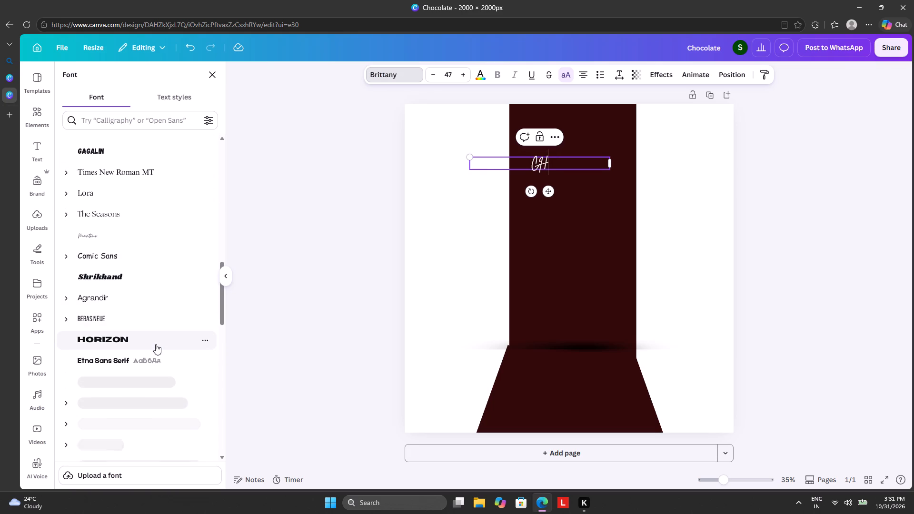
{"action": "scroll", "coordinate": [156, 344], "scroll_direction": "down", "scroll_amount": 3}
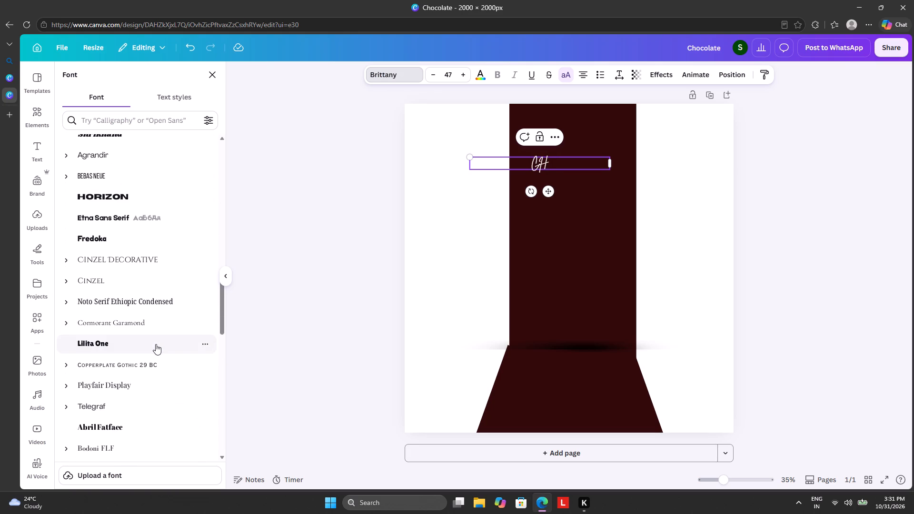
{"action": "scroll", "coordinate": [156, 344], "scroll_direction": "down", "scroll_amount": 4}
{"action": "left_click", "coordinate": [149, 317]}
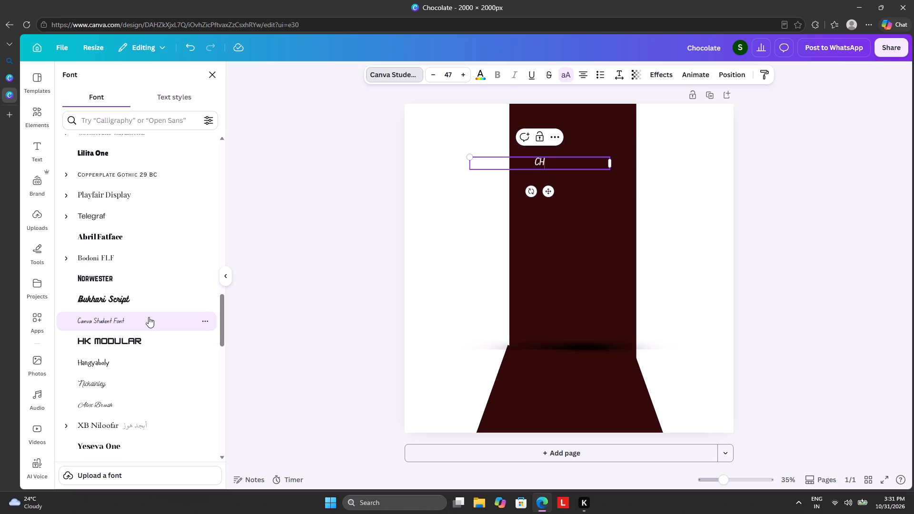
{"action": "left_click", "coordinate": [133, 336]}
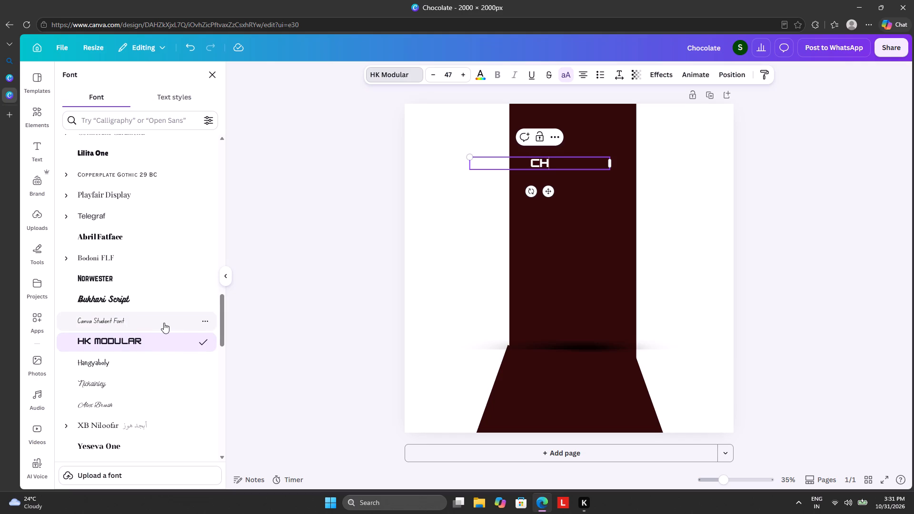
Apply the Citadel Script font to the "CH" text on the upright dark panel.
{"action": "scroll", "coordinate": [181, 315], "scroll_direction": "down", "scroll_amount": 3}
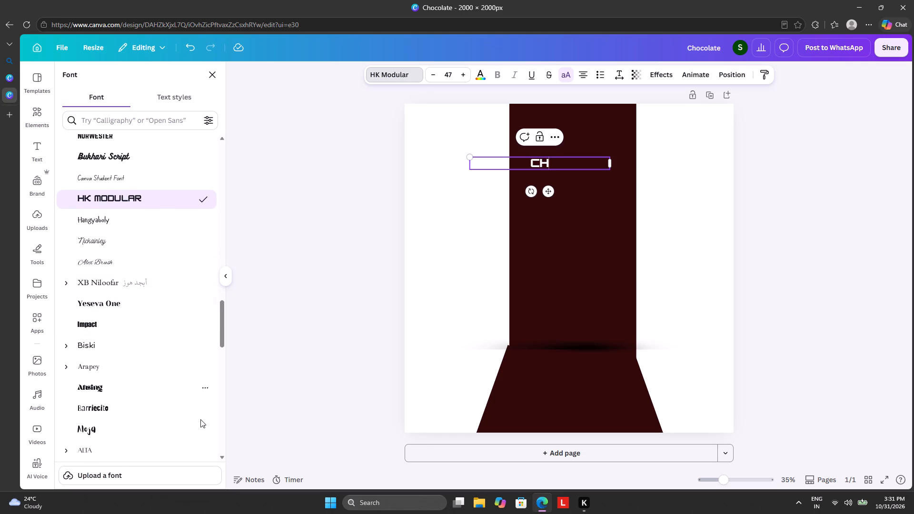
{"action": "scroll", "coordinate": [179, 431], "scroll_direction": "down", "scroll_amount": 4}
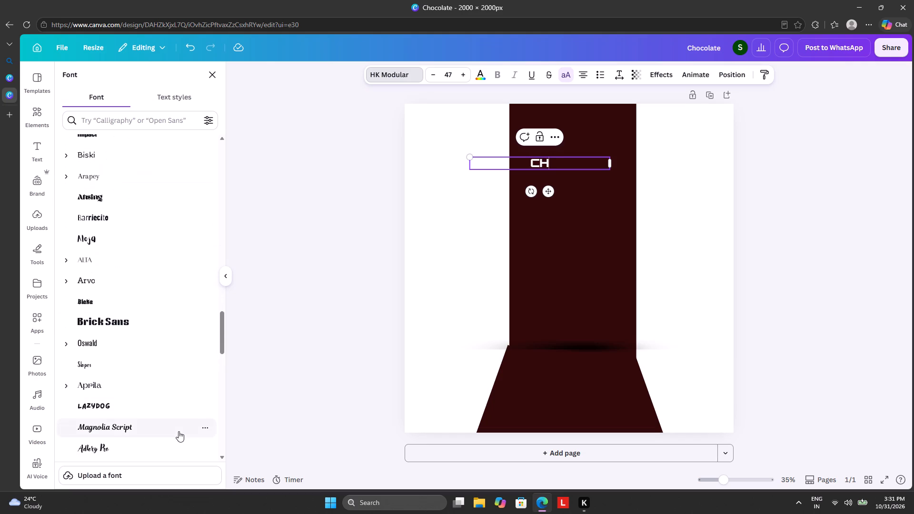
{"action": "scroll", "coordinate": [179, 431], "scroll_direction": "down", "scroll_amount": 7}
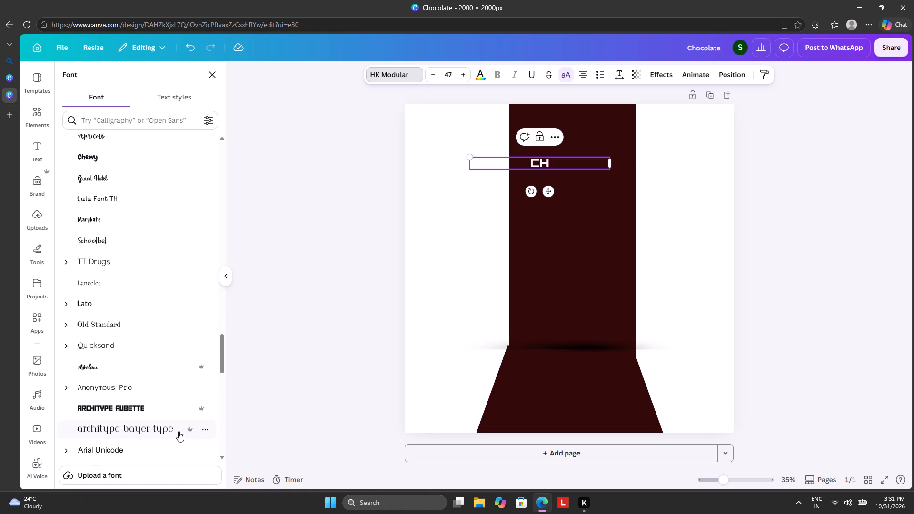
{"action": "scroll", "coordinate": [179, 431], "scroll_direction": "down", "scroll_amount": 4}
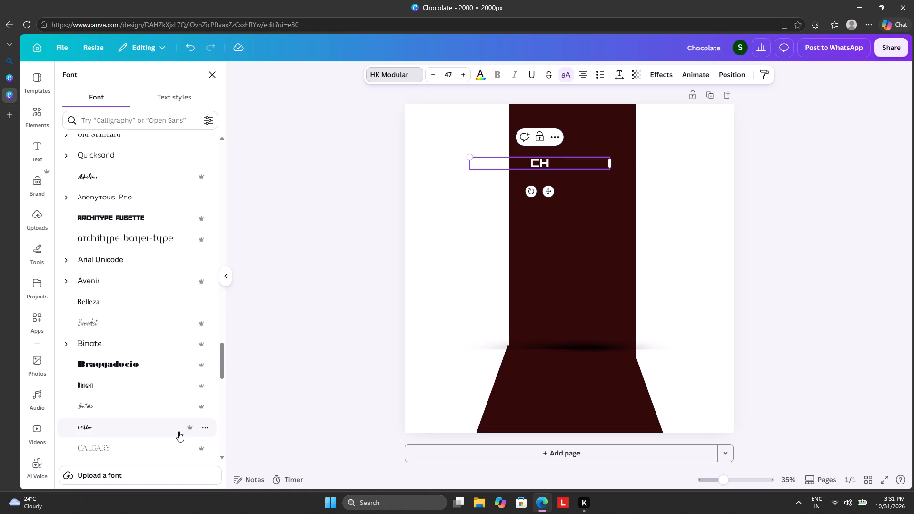
{"action": "scroll", "coordinate": [179, 431], "scroll_direction": "down", "scroll_amount": 4}
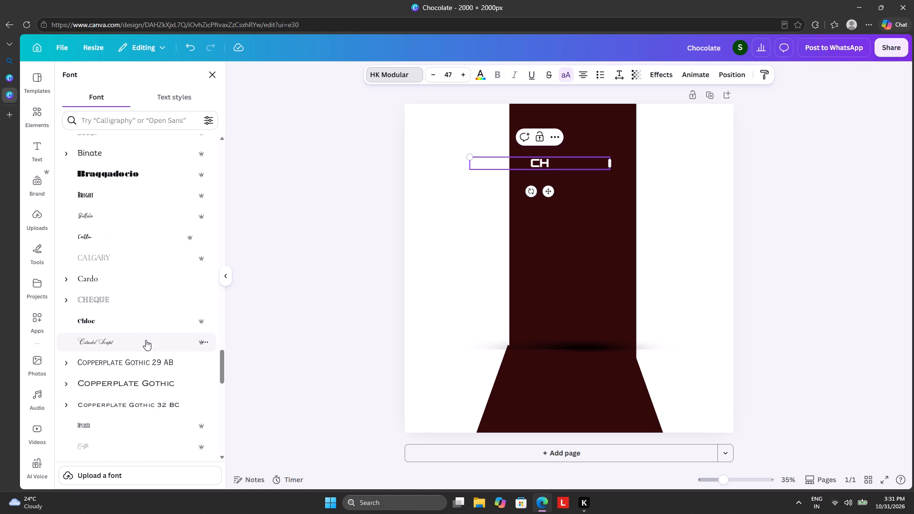
{"action": "left_click", "coordinate": [146, 340]}
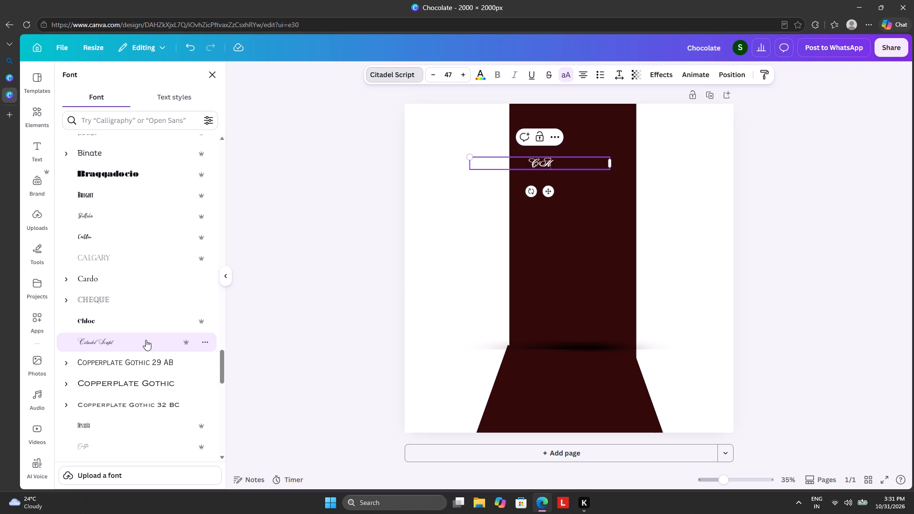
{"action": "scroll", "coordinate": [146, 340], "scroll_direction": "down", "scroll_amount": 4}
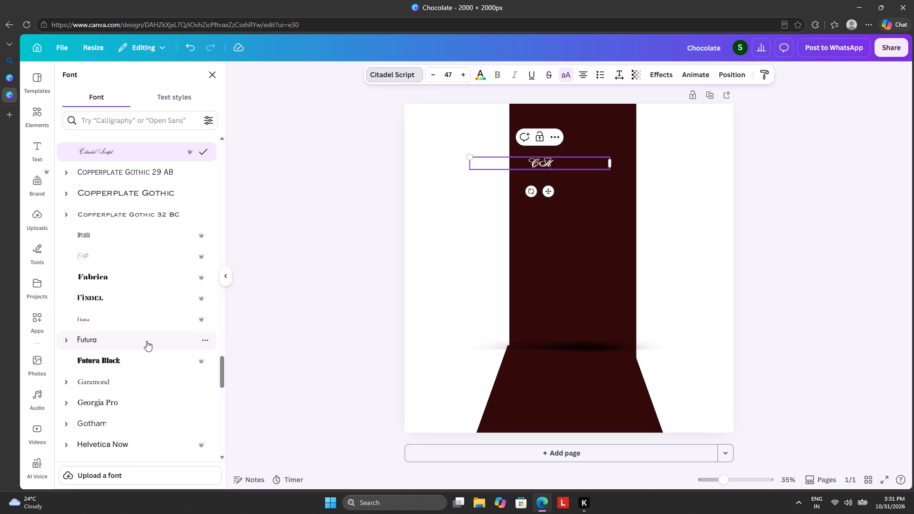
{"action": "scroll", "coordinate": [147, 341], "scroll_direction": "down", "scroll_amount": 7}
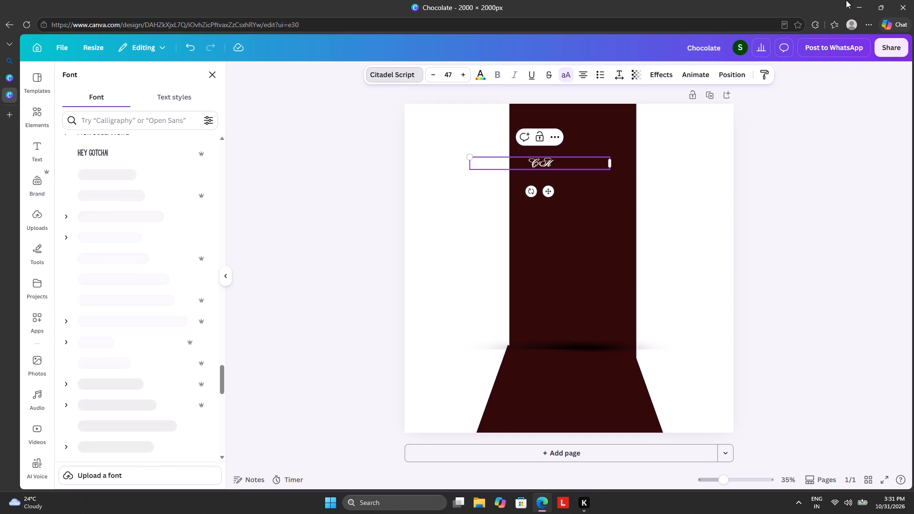
Close the browser window containing the Chocolate design.
{"action": "left_click", "coordinate": [912, 2]}
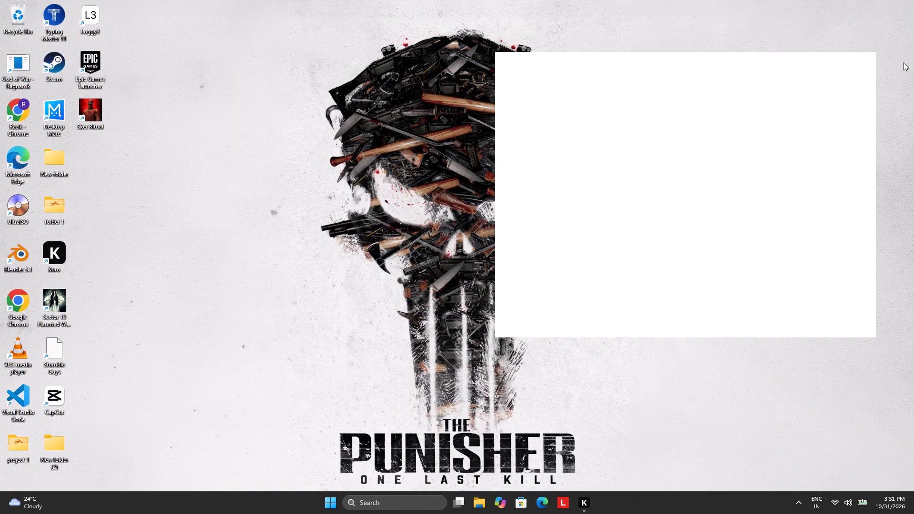